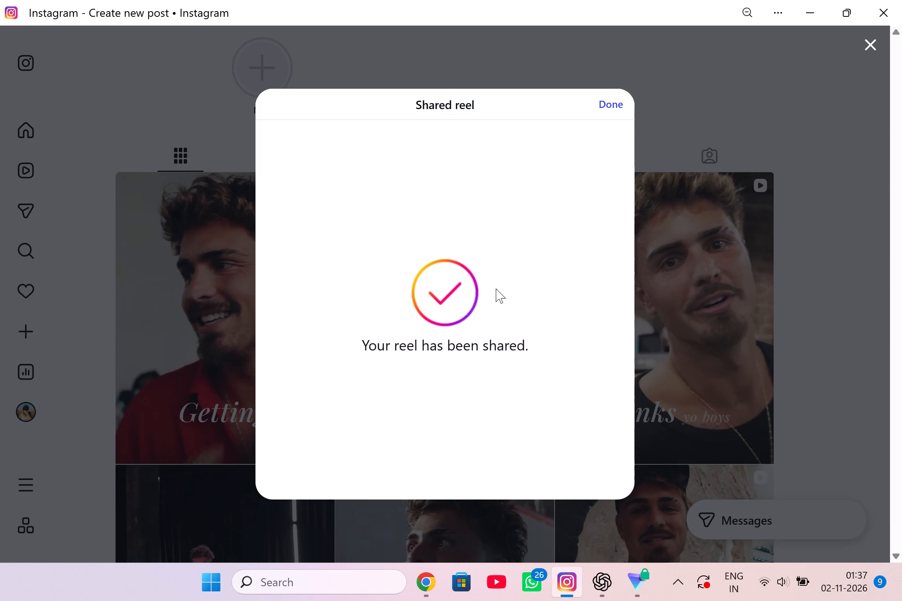
pyautogui.click(612, 104)
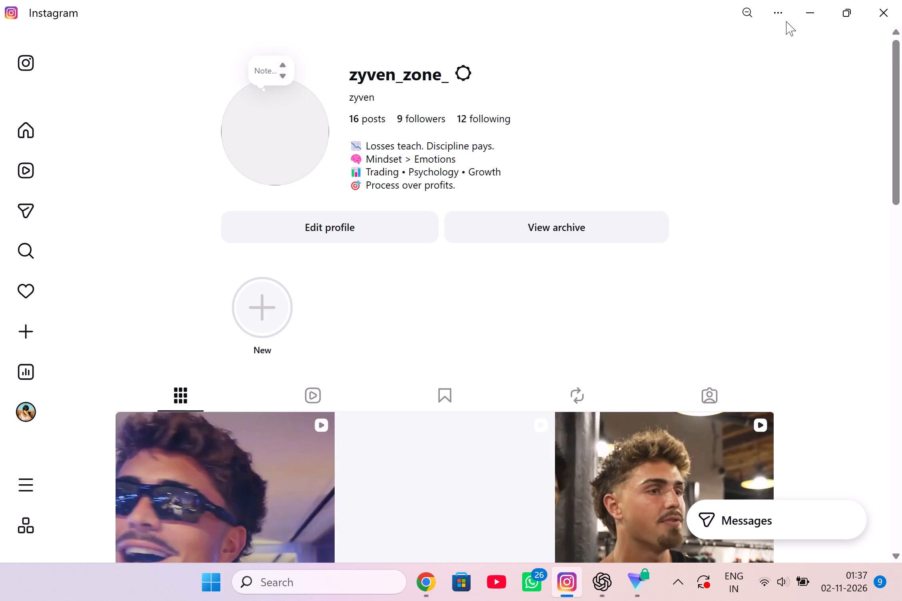
# Show the profile's reels and look through the grid, examining the view counts of the recent reels.
pyautogui.click(302, 396)
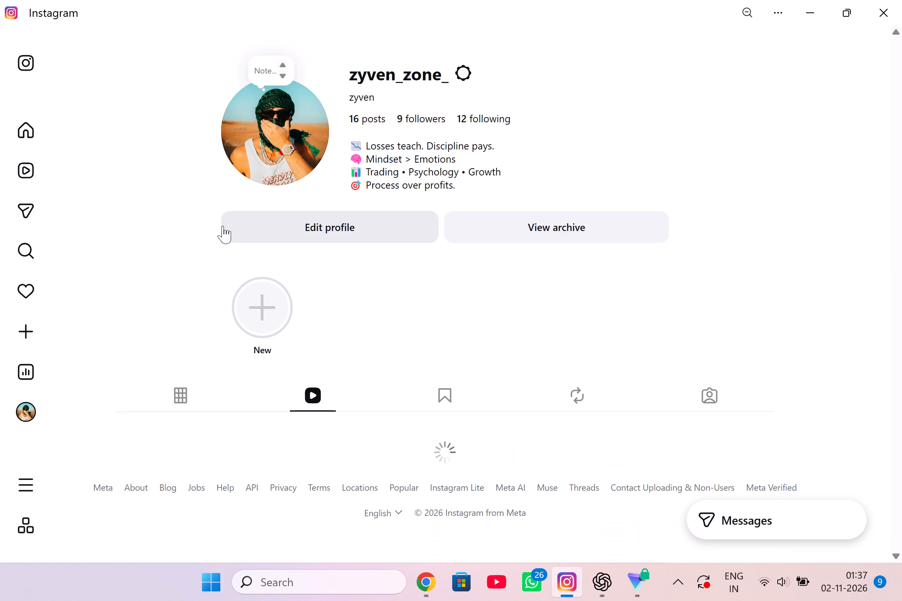
pyautogui.scroll(-5, 247, 234)
pyautogui.scroll(3, 249, 254)
pyautogui.scroll(-2, 249, 254)
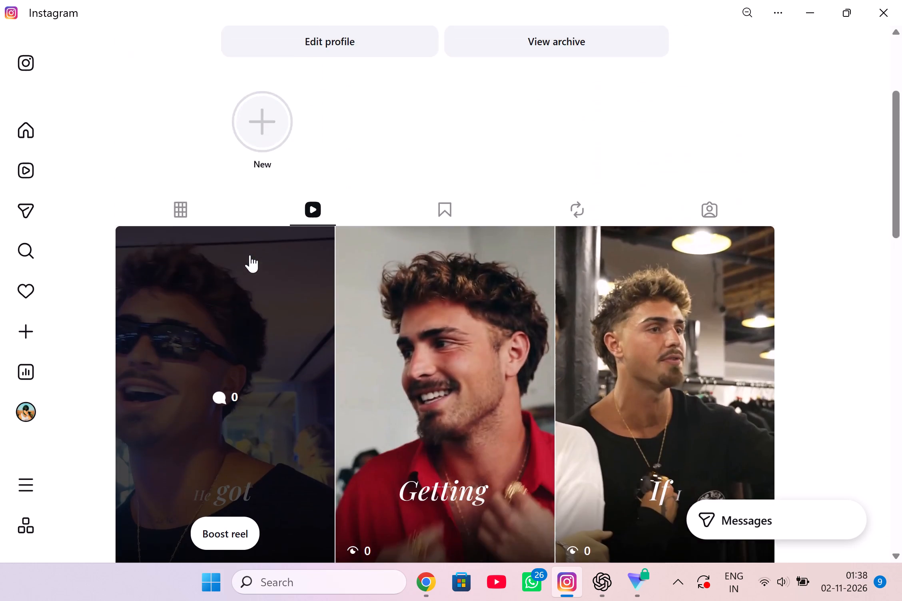
pyautogui.scroll(-4, 250, 255)
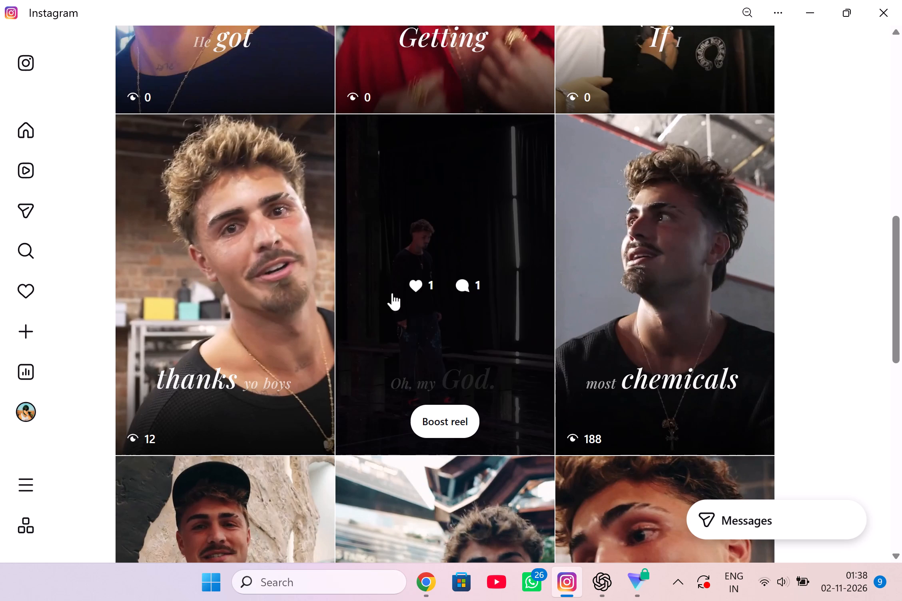
pyautogui.scroll(-2, 397, 306)
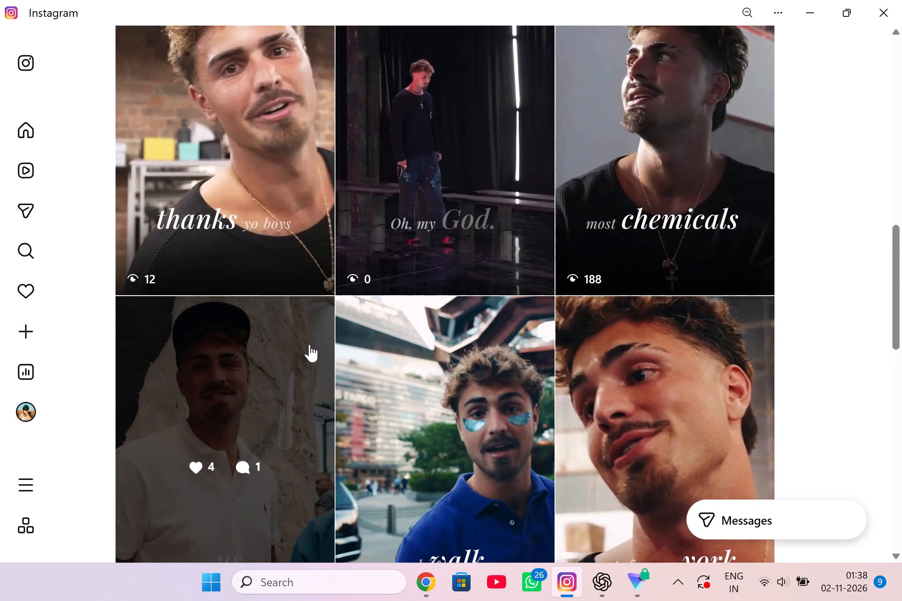
pyautogui.scroll(-2, 361, 364)
pyautogui.scroll(6, 374, 330)
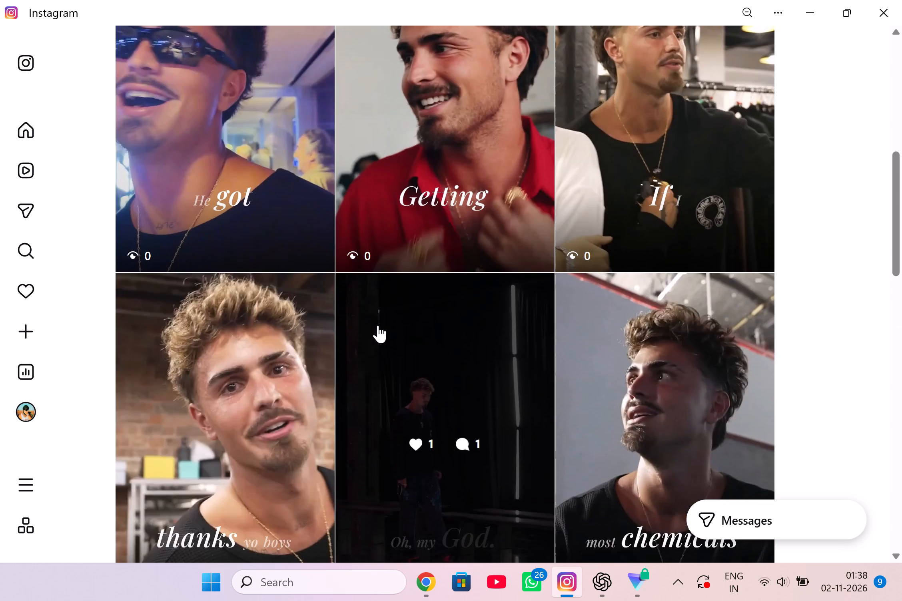
pyautogui.scroll(7, 378, 325)
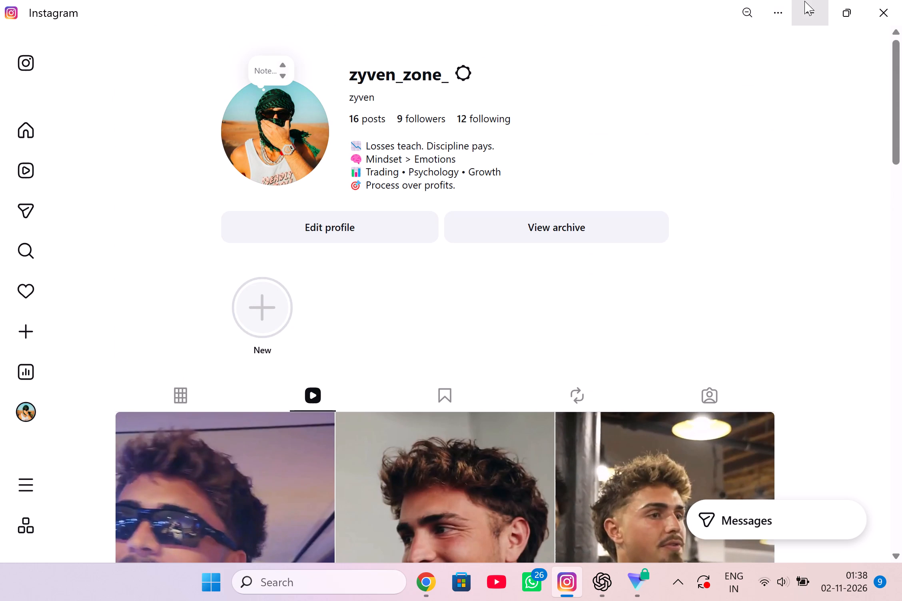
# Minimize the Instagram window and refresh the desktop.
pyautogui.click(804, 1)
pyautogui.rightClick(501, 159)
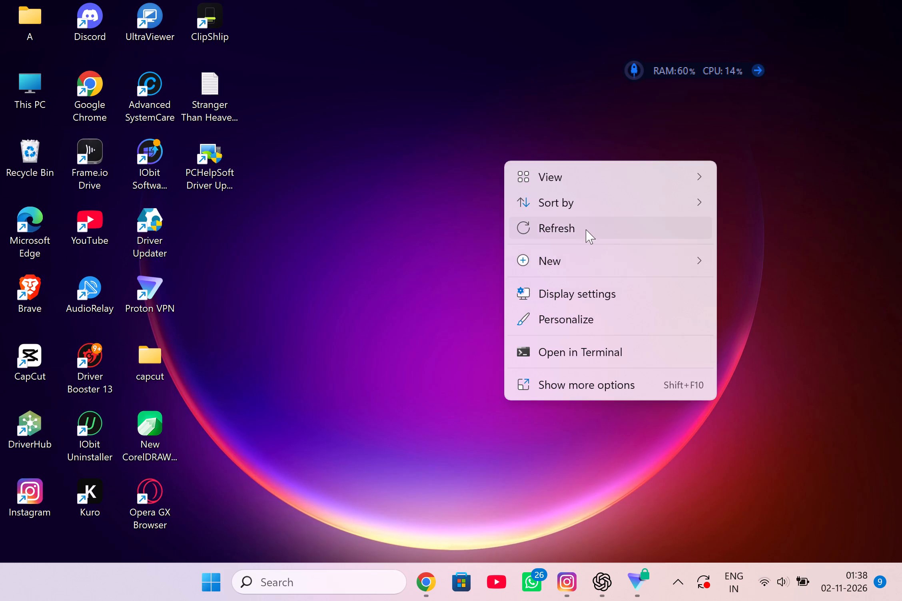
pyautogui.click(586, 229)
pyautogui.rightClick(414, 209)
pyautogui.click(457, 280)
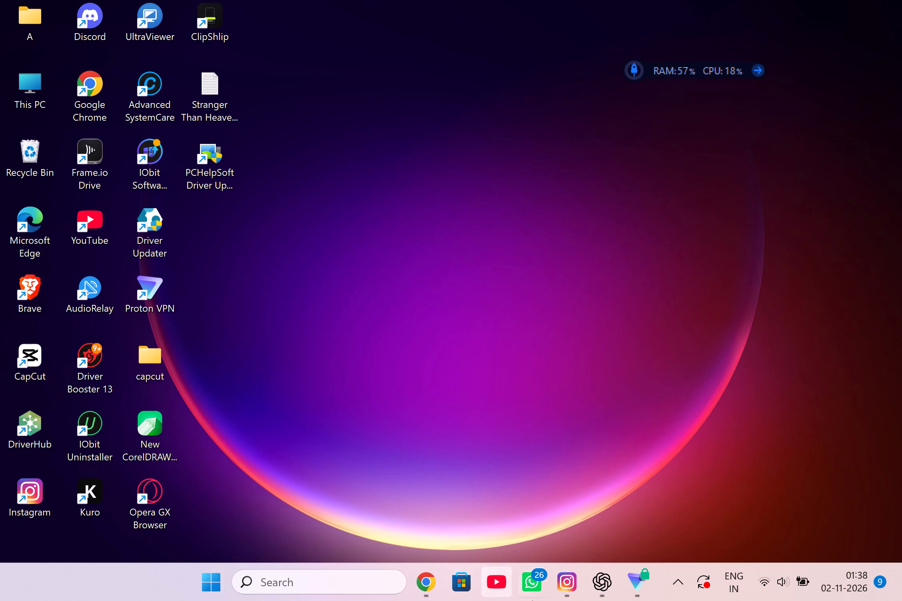
# Return to Instagram and switch from the current account to zyroxofficial__.
pyautogui.click(571, 590)
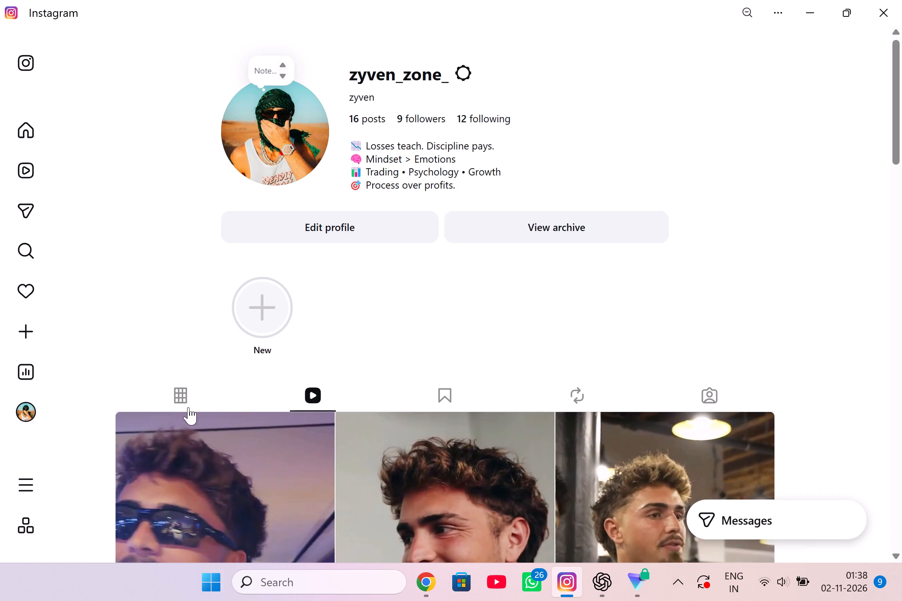
pyautogui.click(28, 406)
pyautogui.click(30, 470)
pyautogui.click(72, 488)
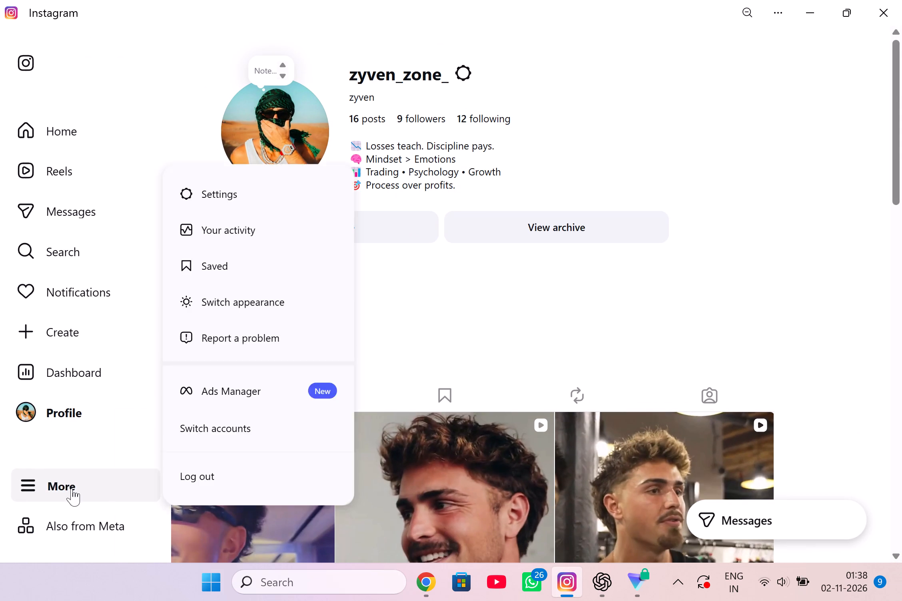
pyautogui.click(78, 485)
pyautogui.click(53, 492)
pyautogui.click(2, 482)
pyautogui.click(16, 487)
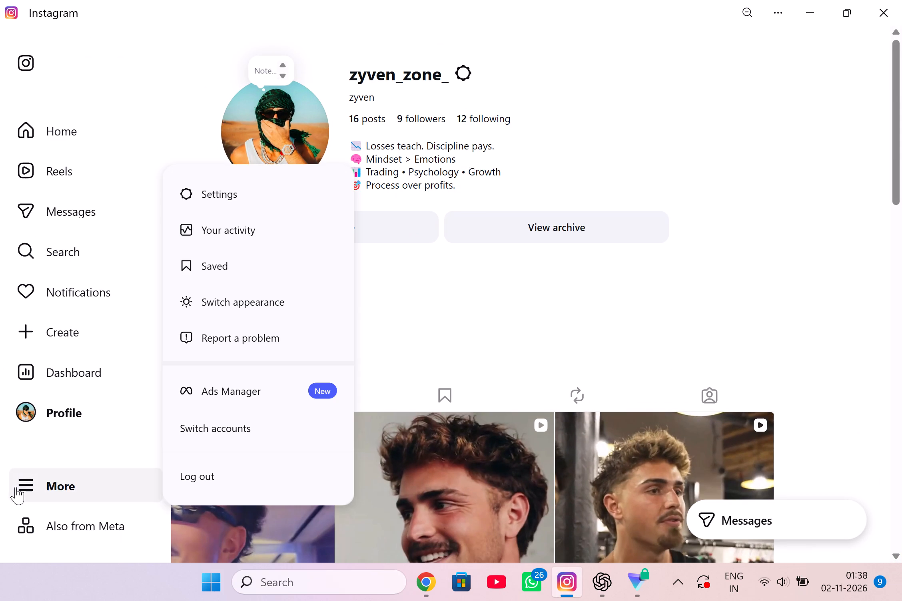
pyautogui.click(188, 425)
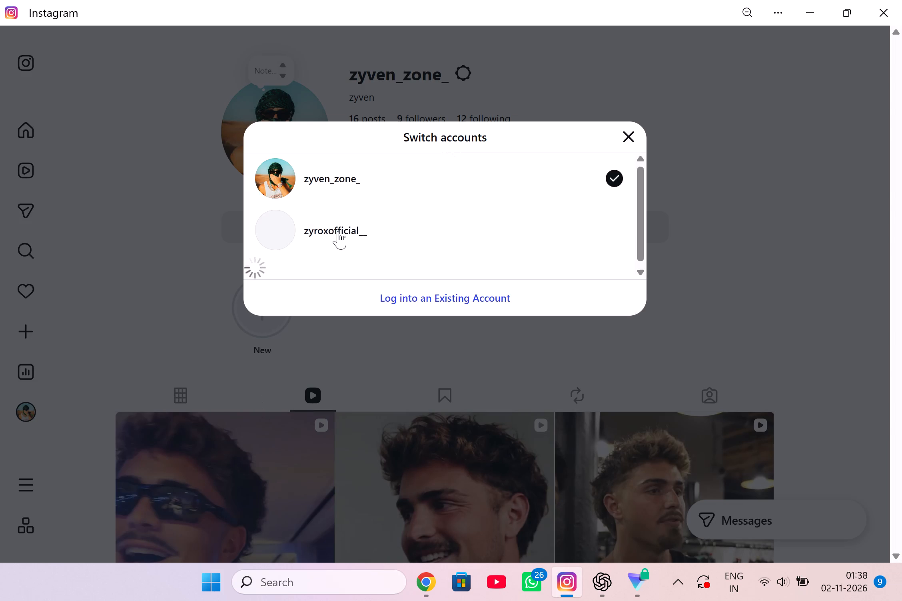
pyautogui.click(338, 231)
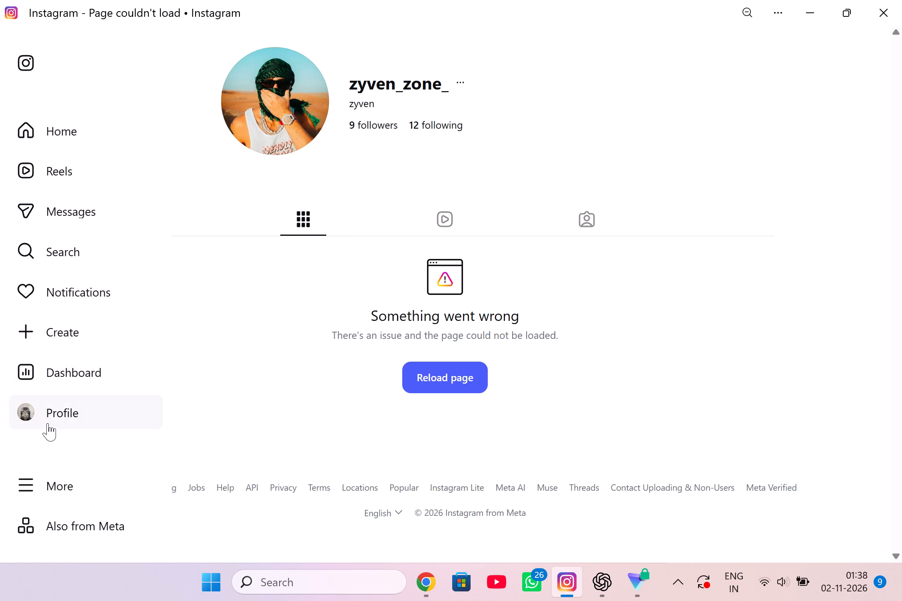
# Open the zyroxofficial__ profile page and look over its posted videos.
pyautogui.click(87, 409)
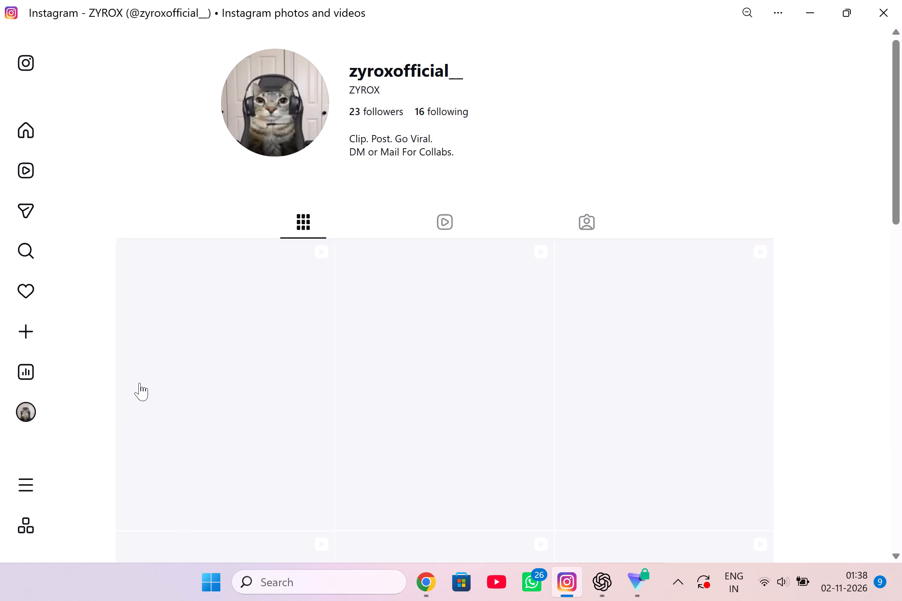
pyautogui.scroll(-1, 315, 211)
pyautogui.scroll(-2, 273, 231)
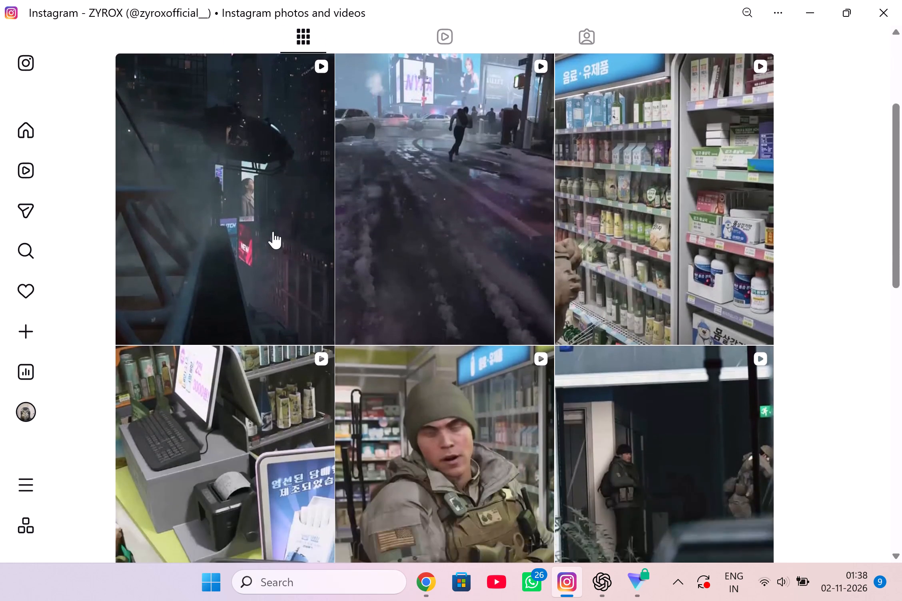
pyautogui.scroll(3, 273, 231)
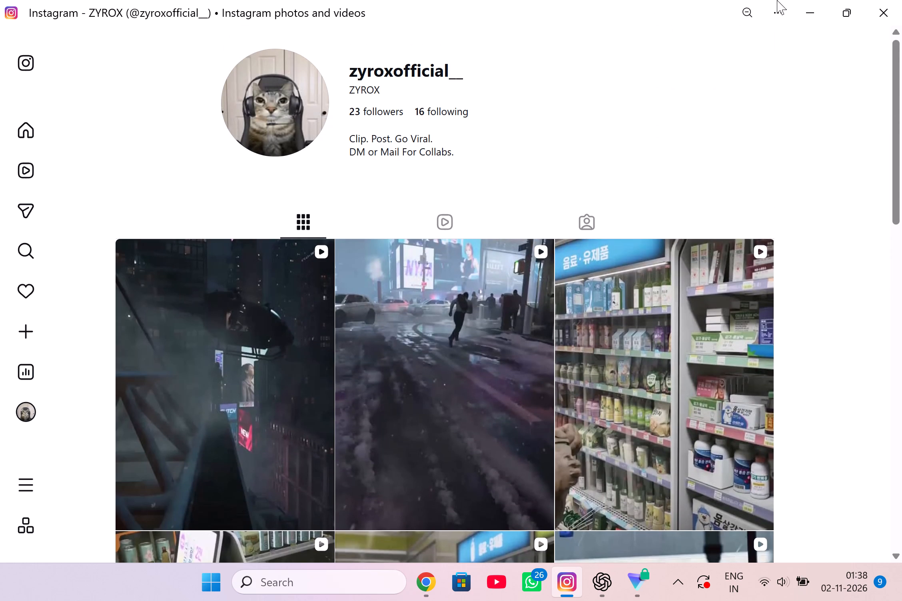
# Minimize the Instagram window and refresh the desktop.
pyautogui.click(809, 12)
pyautogui.rightClick(402, 220)
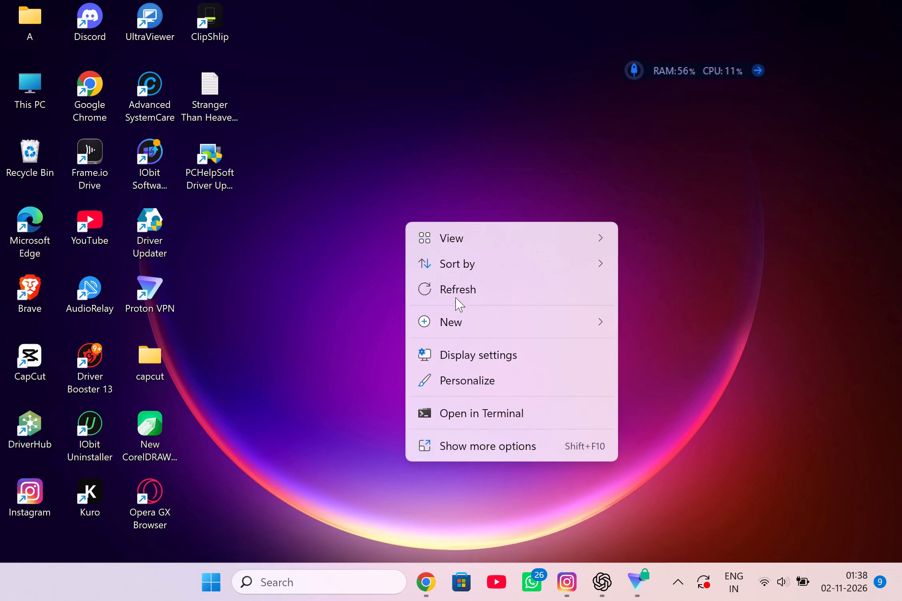
pyautogui.click(463, 287)
pyautogui.moveTo(359, 244); pyautogui.dragTo(373, 224, button='right')
pyautogui.click(450, 302)
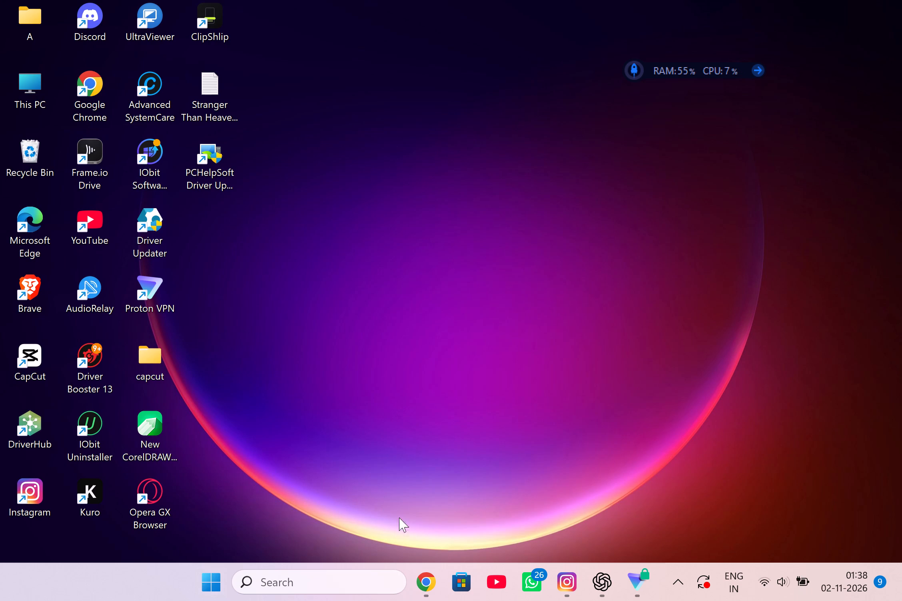
pyautogui.rightClick(317, 177)
pyautogui.click(391, 252)
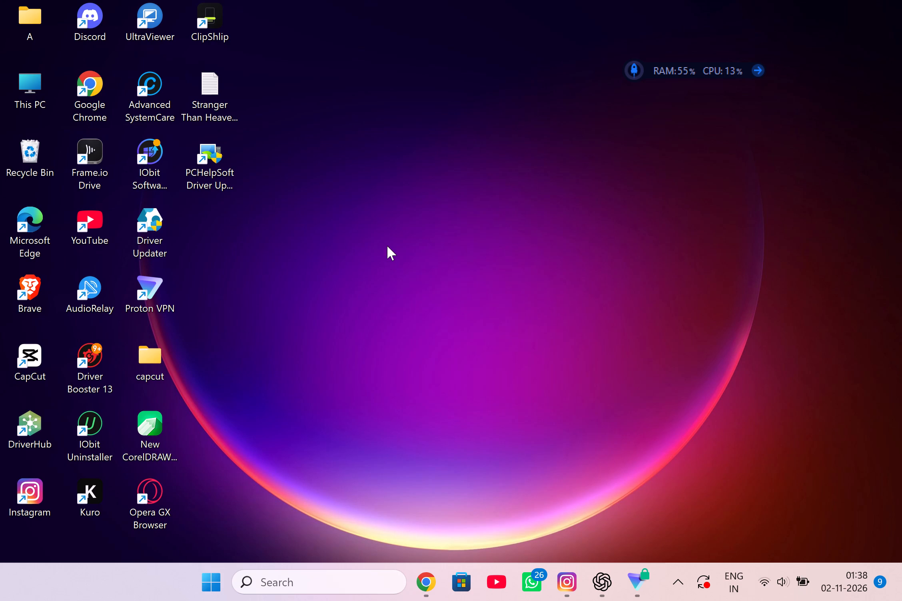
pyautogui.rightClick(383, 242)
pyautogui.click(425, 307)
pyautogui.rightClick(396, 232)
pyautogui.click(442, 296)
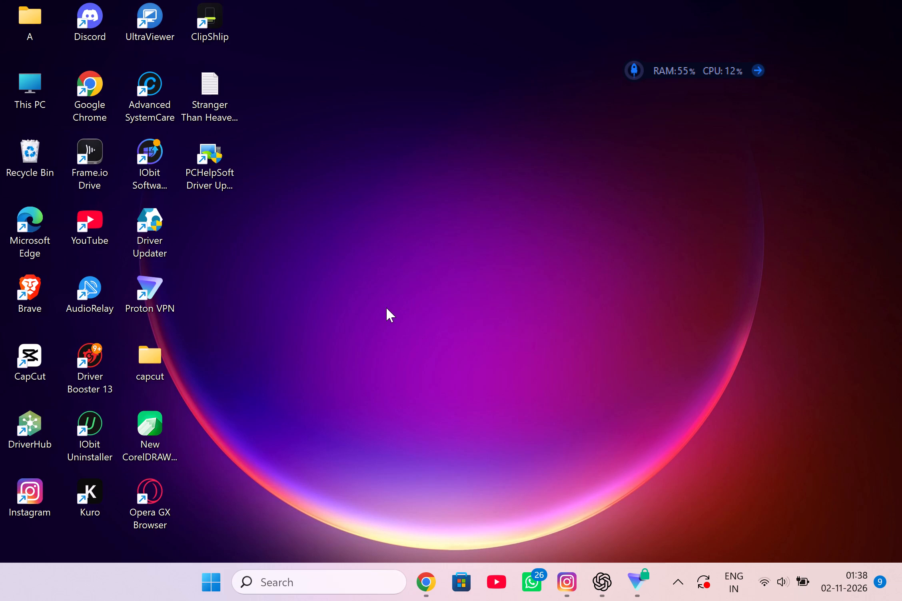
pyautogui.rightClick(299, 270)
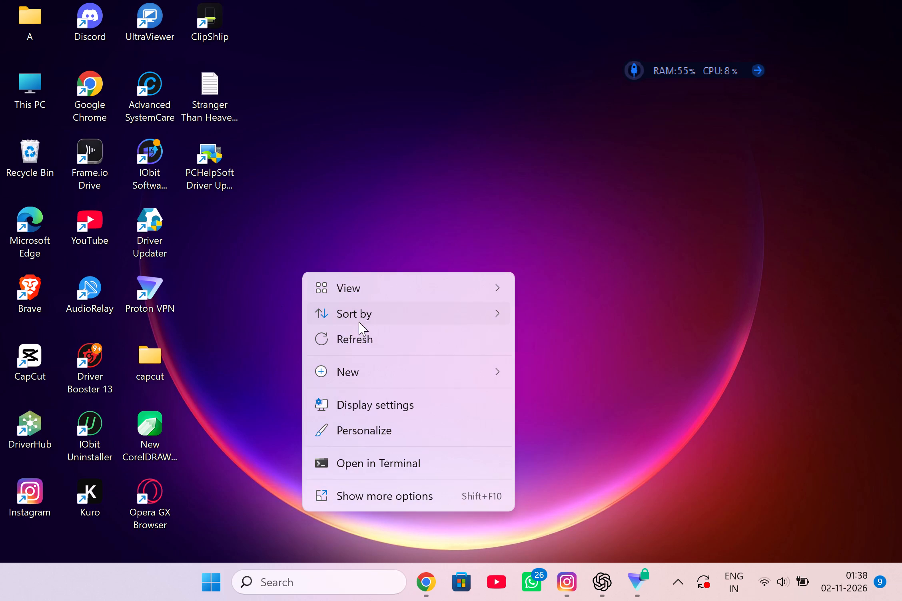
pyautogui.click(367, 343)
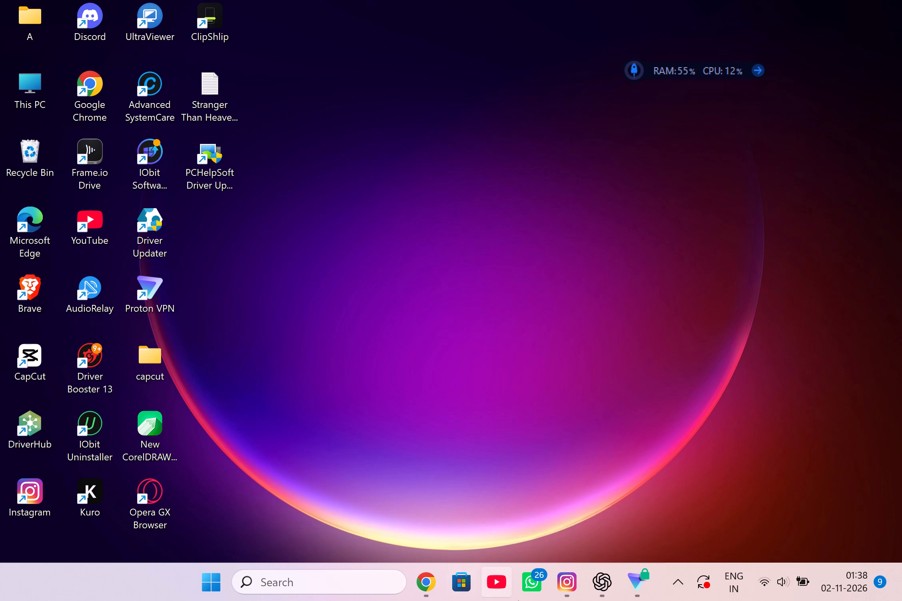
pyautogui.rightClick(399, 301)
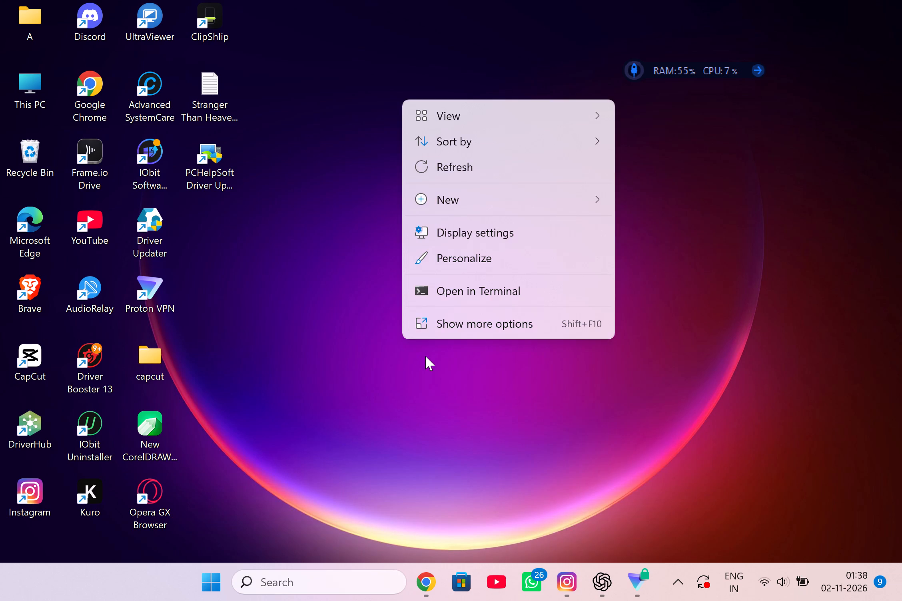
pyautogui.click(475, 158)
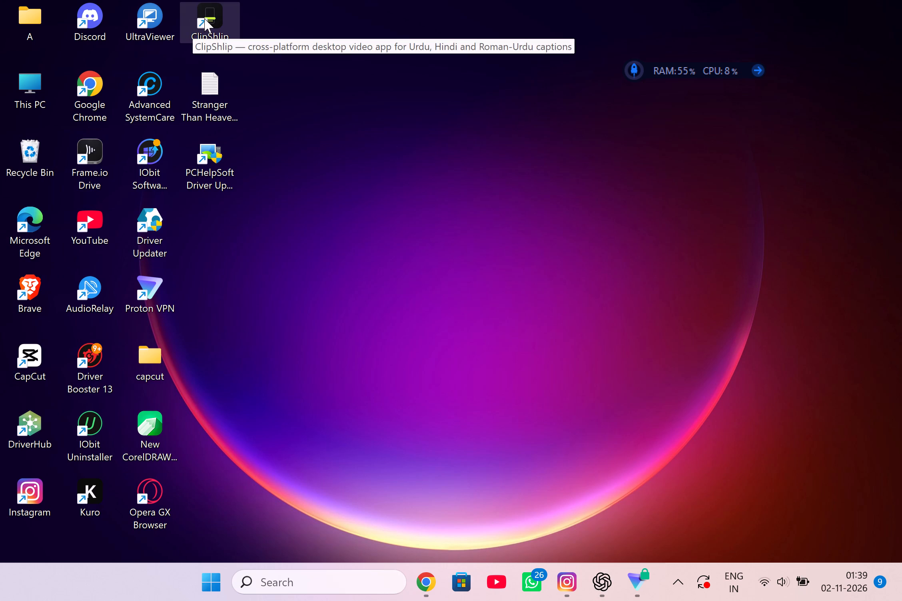
# Launch ClipShlip from its desktop shortcut.
pyautogui.rightClick(225, 33)
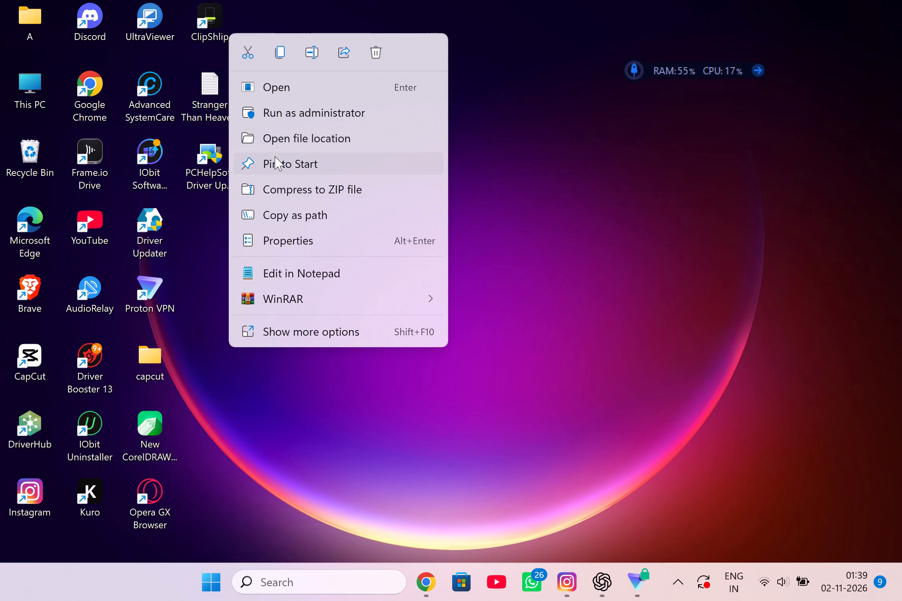
pyautogui.click(333, 79)
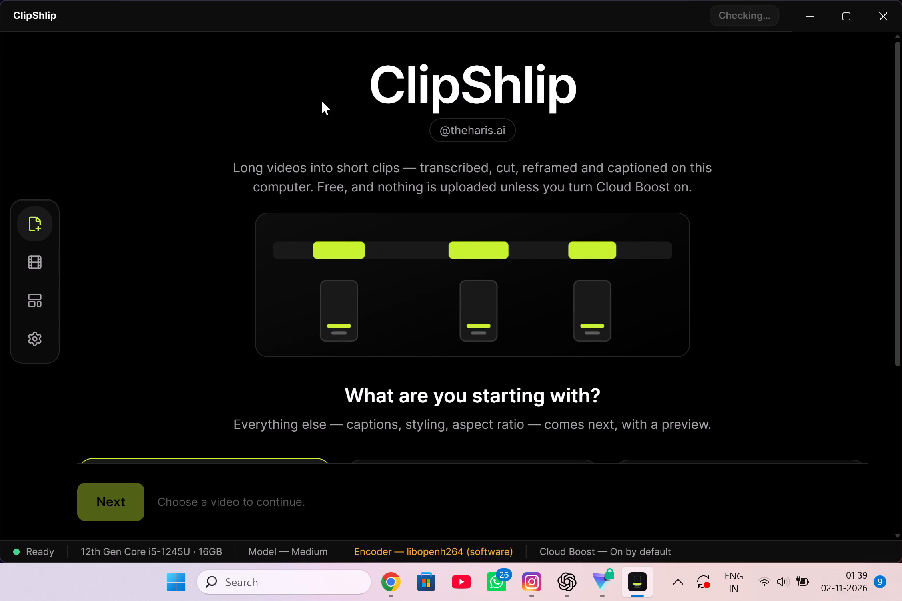
# Open the finished clips of the 703 MB TopPlaysFinalists102726_16x9.mp4 project in My clips.
pyautogui.scroll(-3, 216, 177)
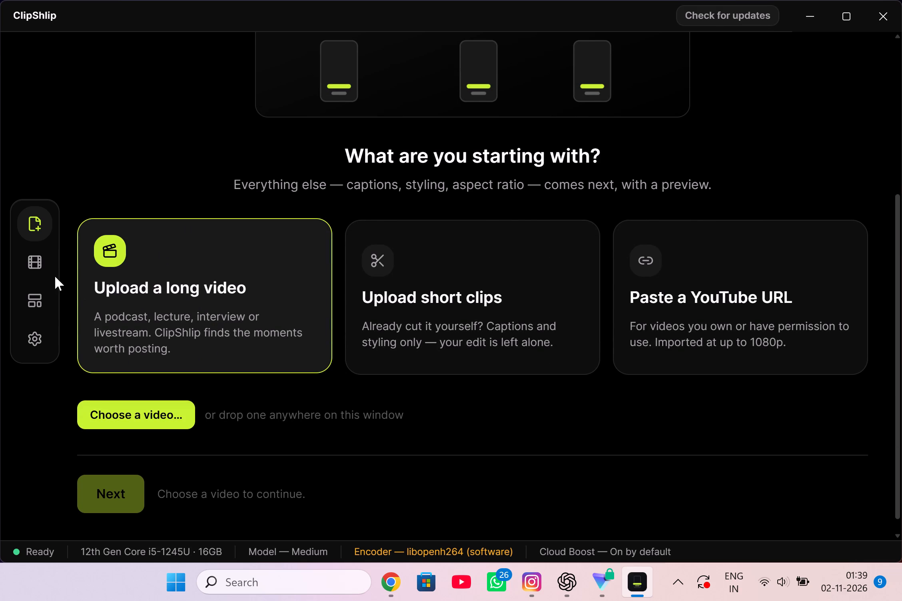
pyautogui.click(48, 267)
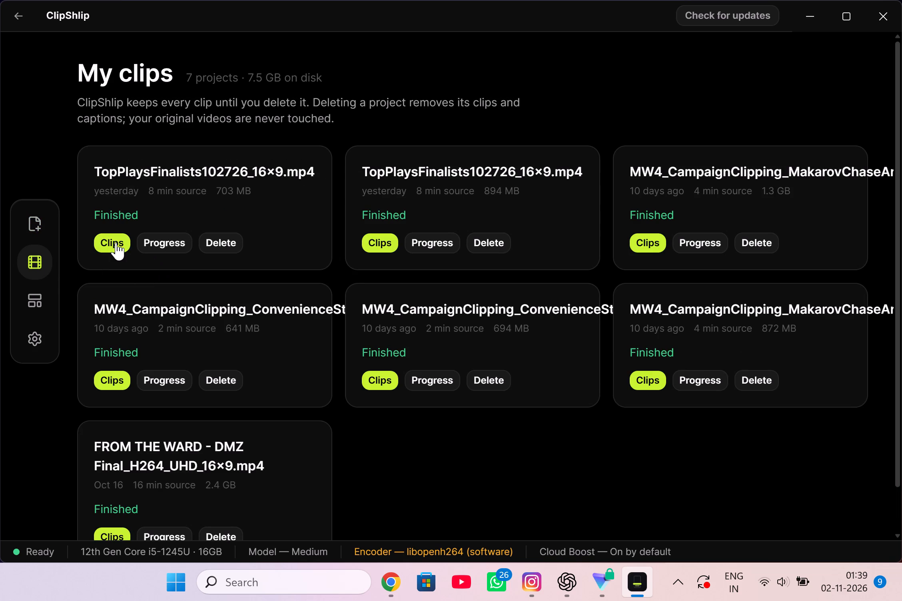
pyautogui.click(114, 239)
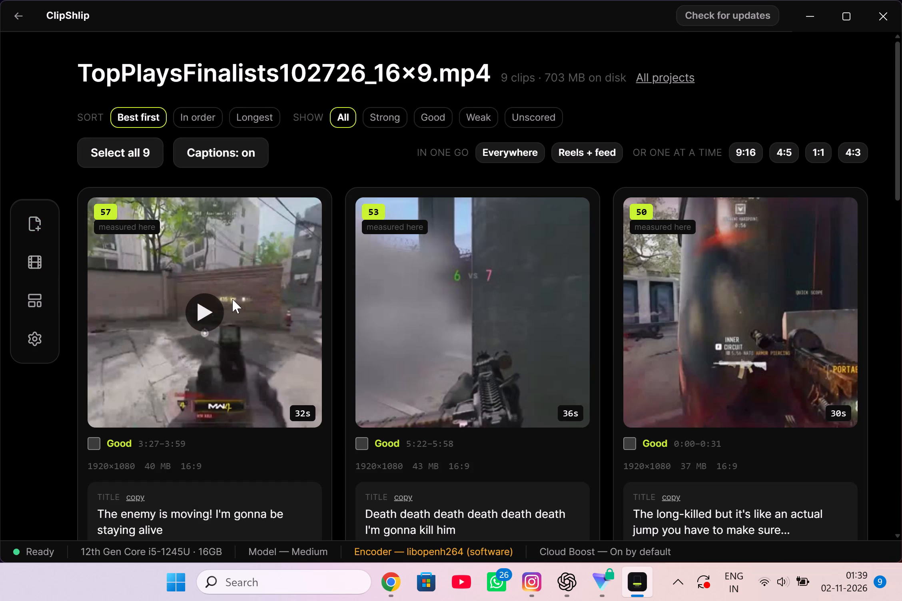
# Preview the first clip, "The enemy is moving! I'm gonna be staying alive", in full screen and return to the clip list.
pyautogui.click(225, 301)
pyautogui.click(206, 308)
pyautogui.scroll(-1, 241, 294)
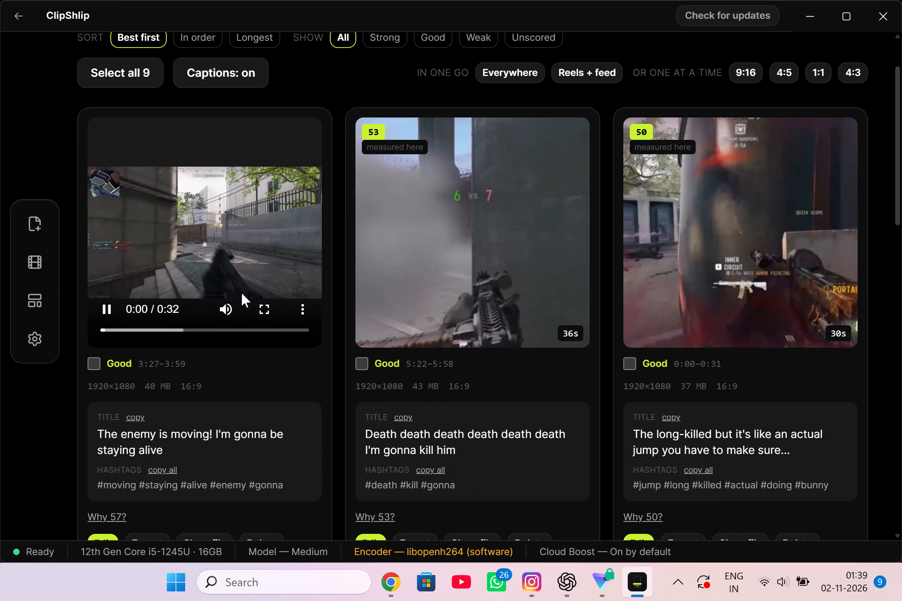
pyautogui.click(267, 301)
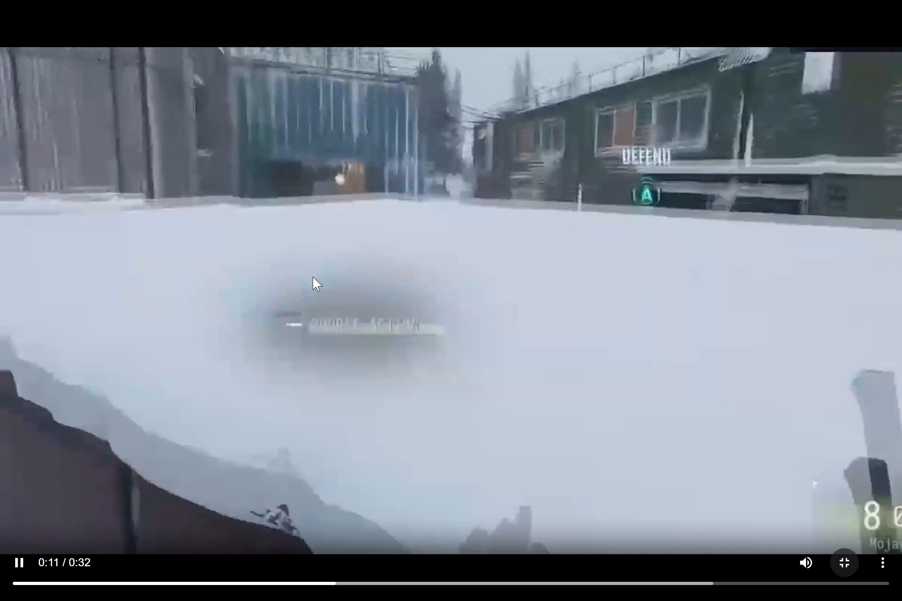
pyautogui.click(847, 559)
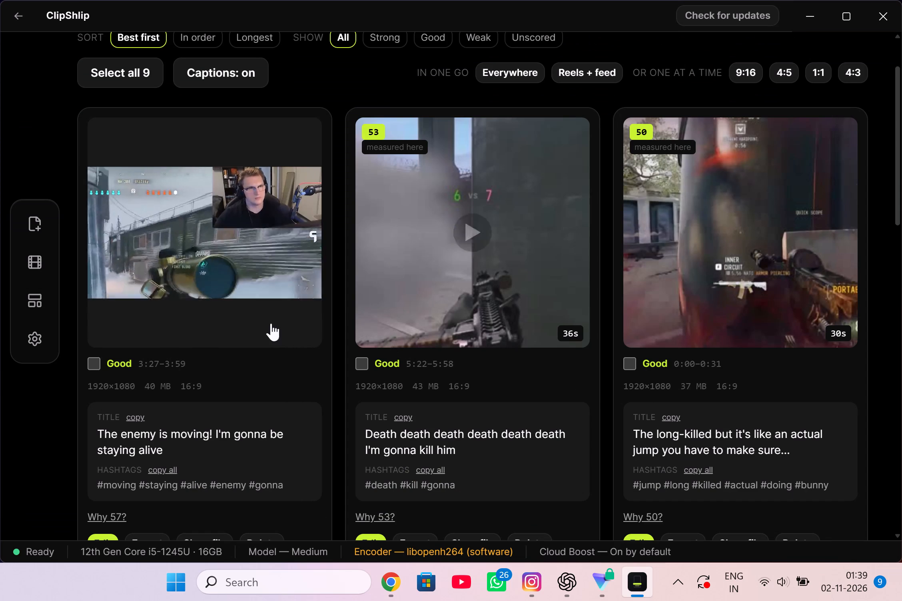
# Download the first clip to the Downloads folder as an MP4 video named "cod 1".
pyautogui.click(305, 311)
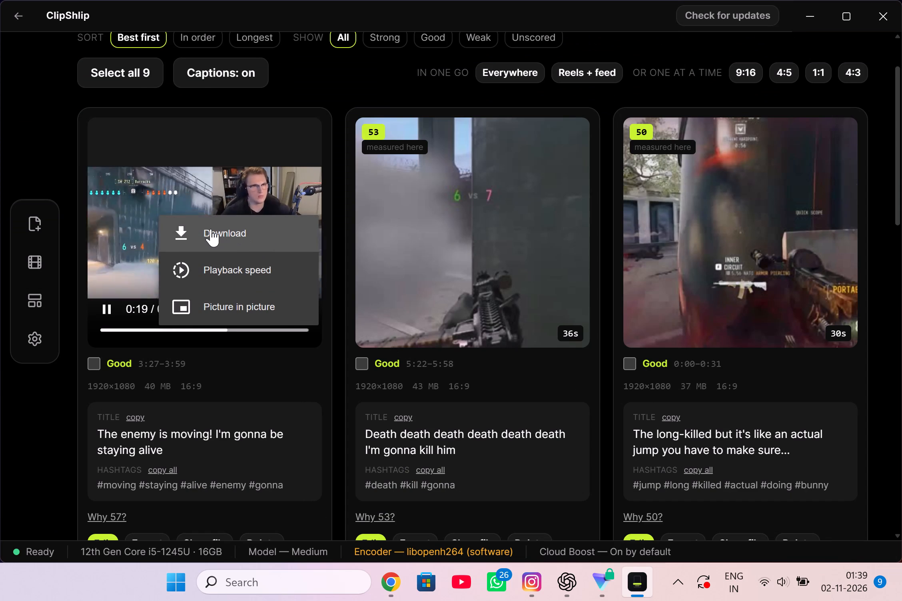
pyautogui.click(211, 229)
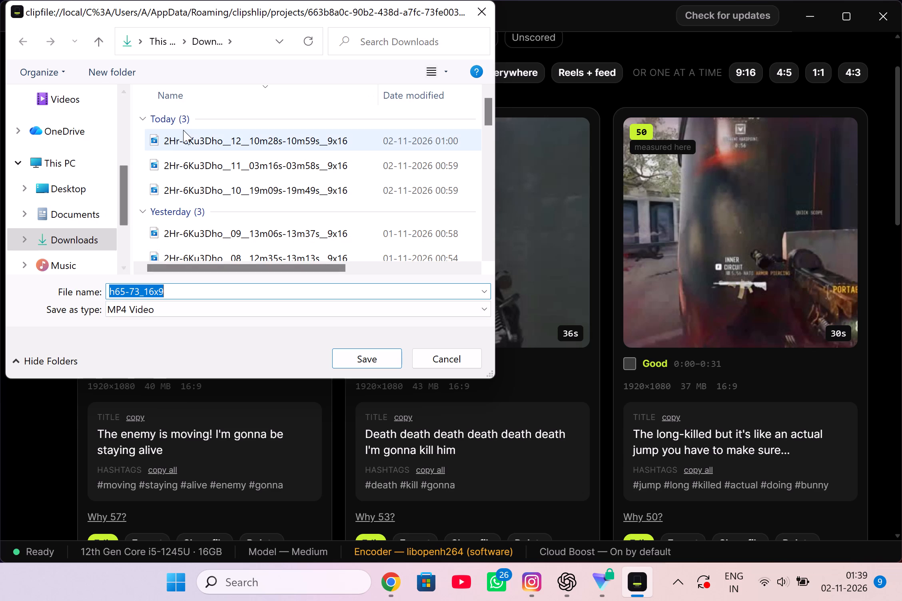
pyautogui.scroll(2, 186, 130)
pyautogui.scroll(2, 226, 138)
pyautogui.scroll(-2, 226, 138)
pyautogui.scroll(1, 226, 138)
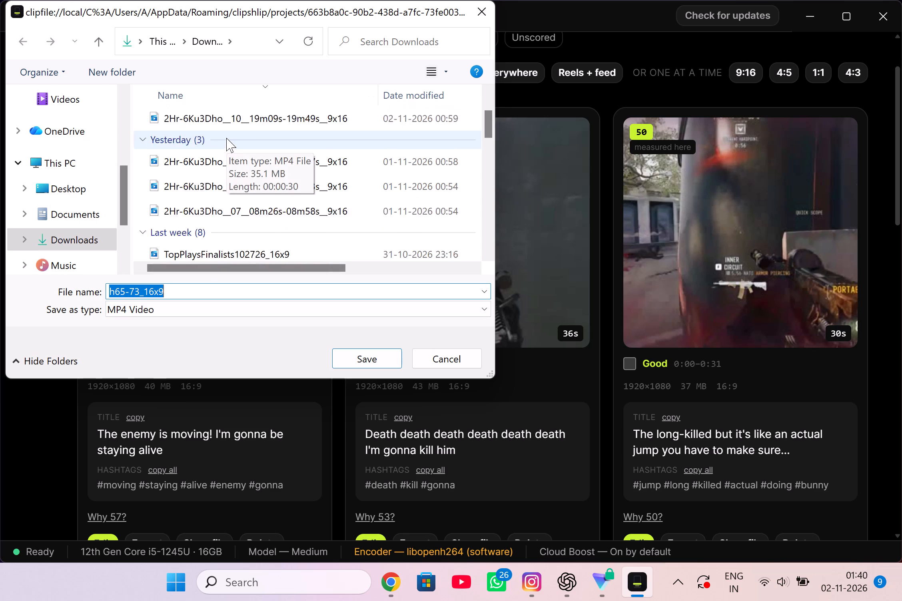
pyautogui.scroll(4, 226, 138)
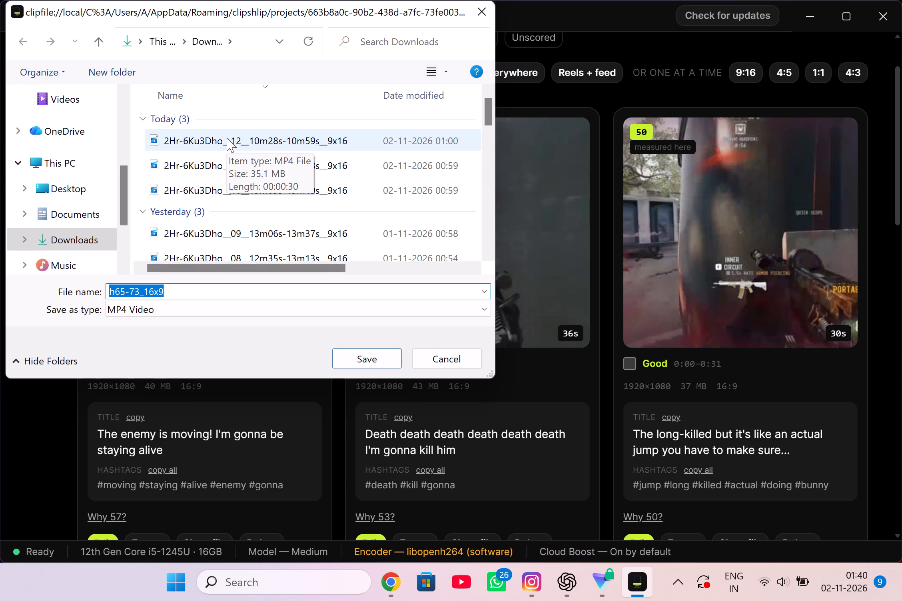
pyautogui.press('BackSpace')
pyautogui.press('BackSpace')
pyautogui.press('BackSpace')
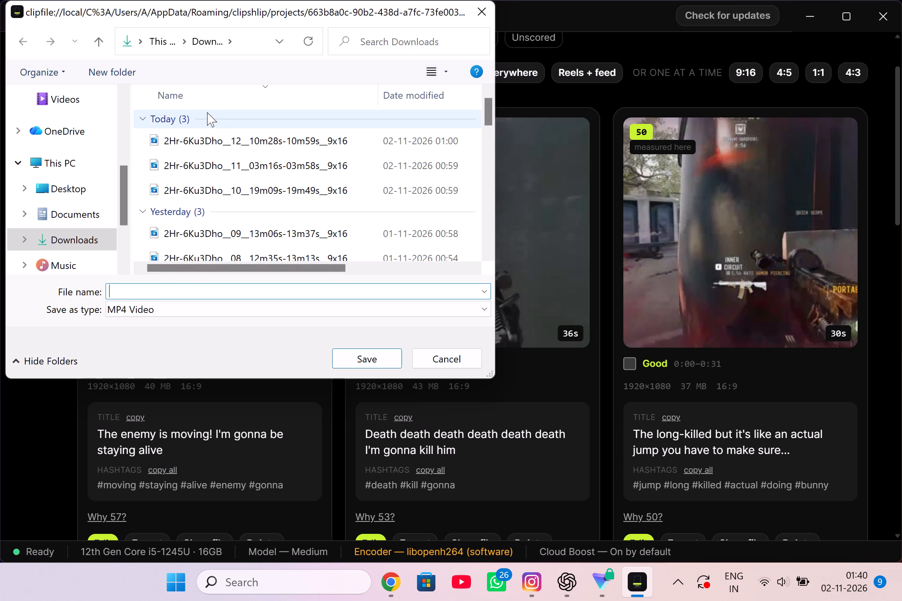
pyautogui.write('co')
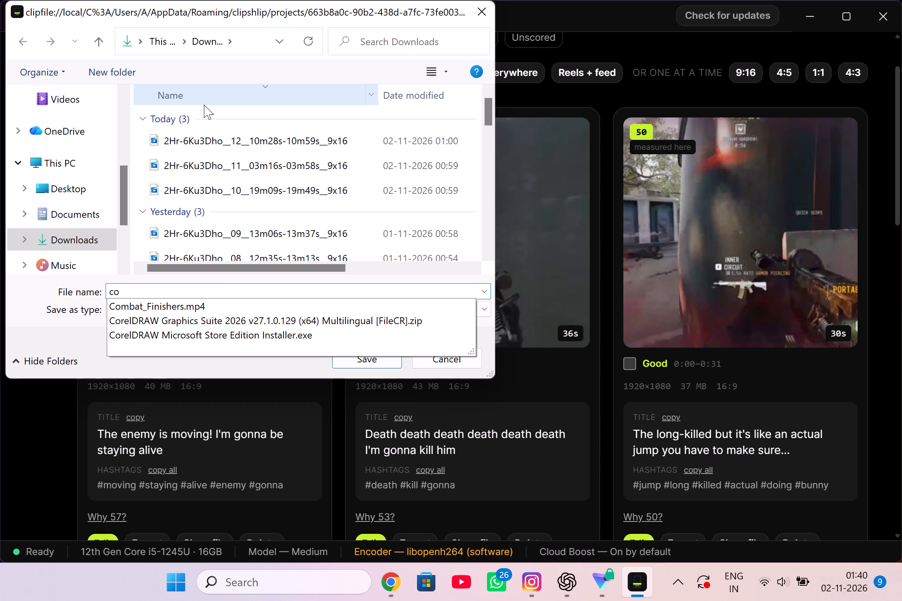
pyautogui.press('d')
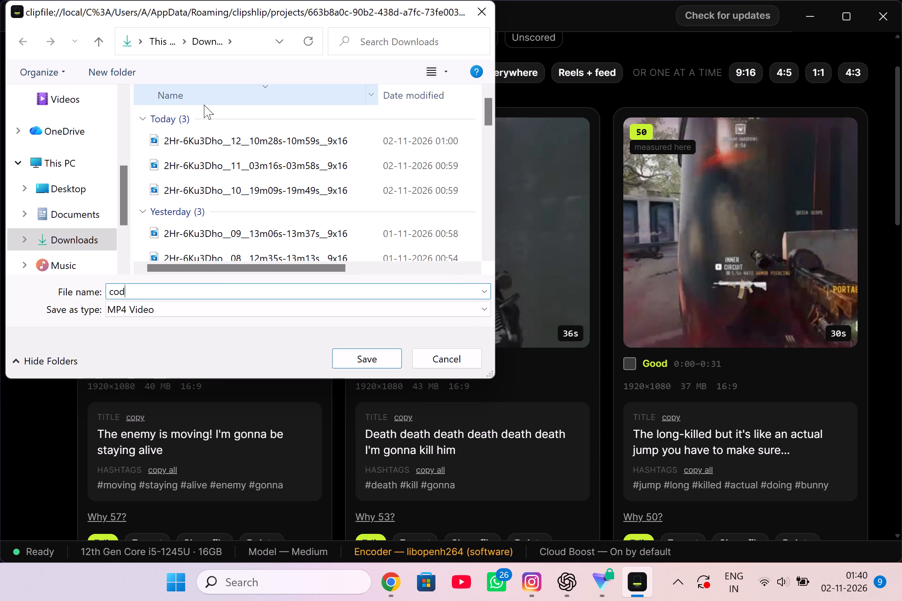
pyautogui.press('space')
pyautogui.write('1')
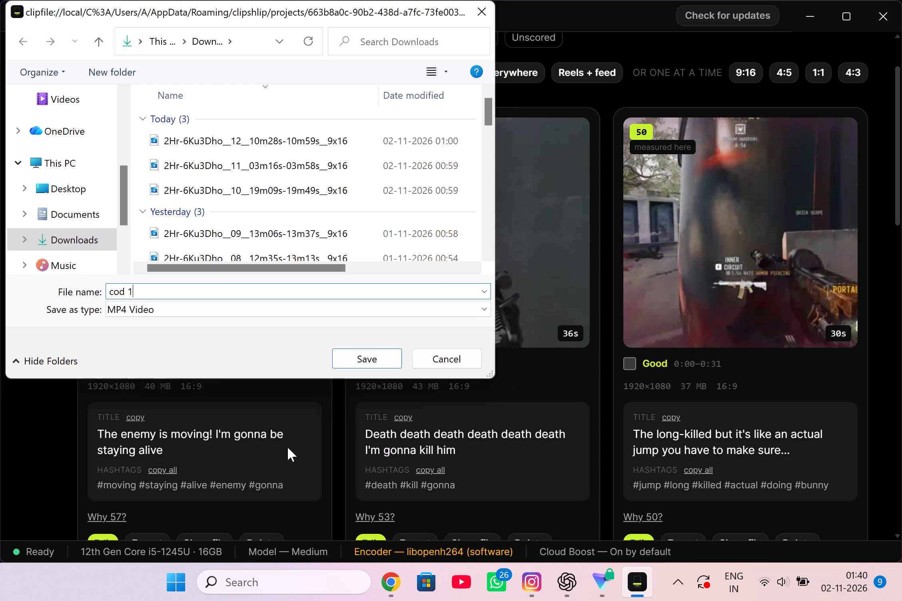
pyautogui.click(357, 358)
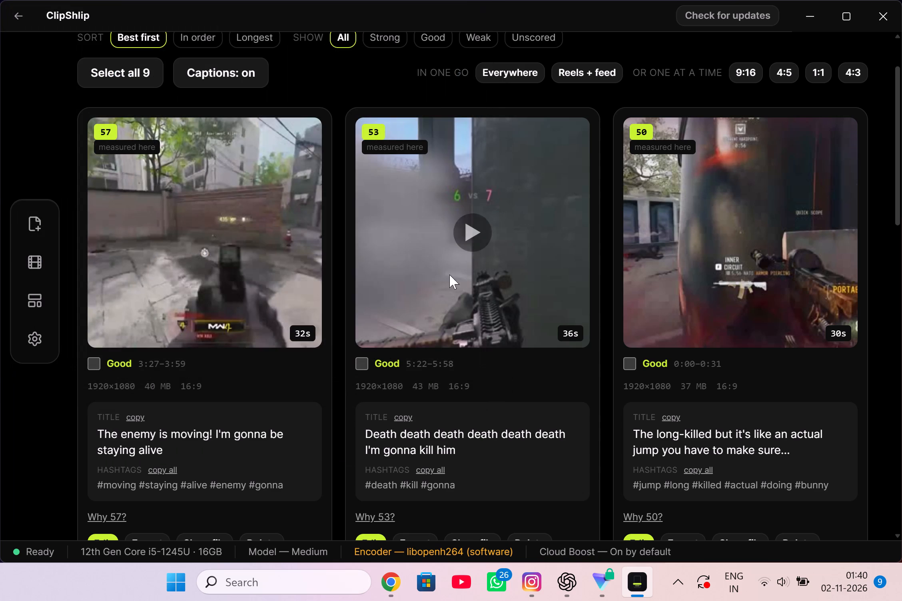
# Play the second clip, "Death death death", and download it to the Downloads folder as "cod 2".
pyautogui.click(467, 219)
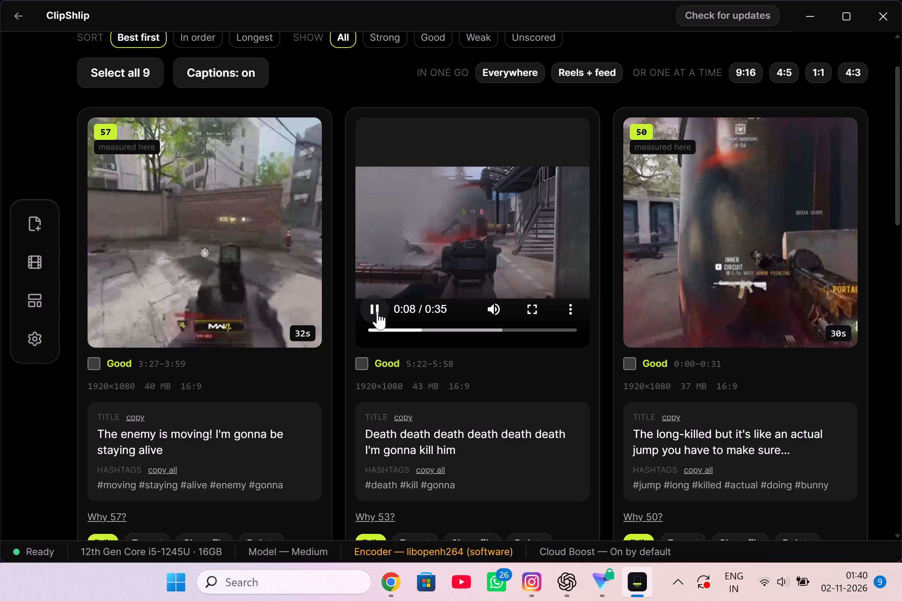
pyautogui.click(573, 301)
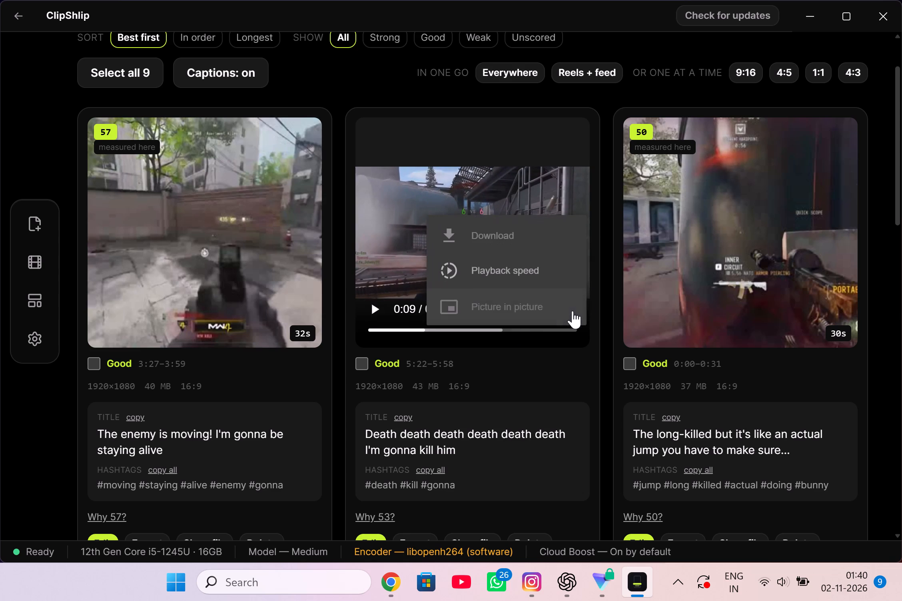
pyautogui.click(506, 241)
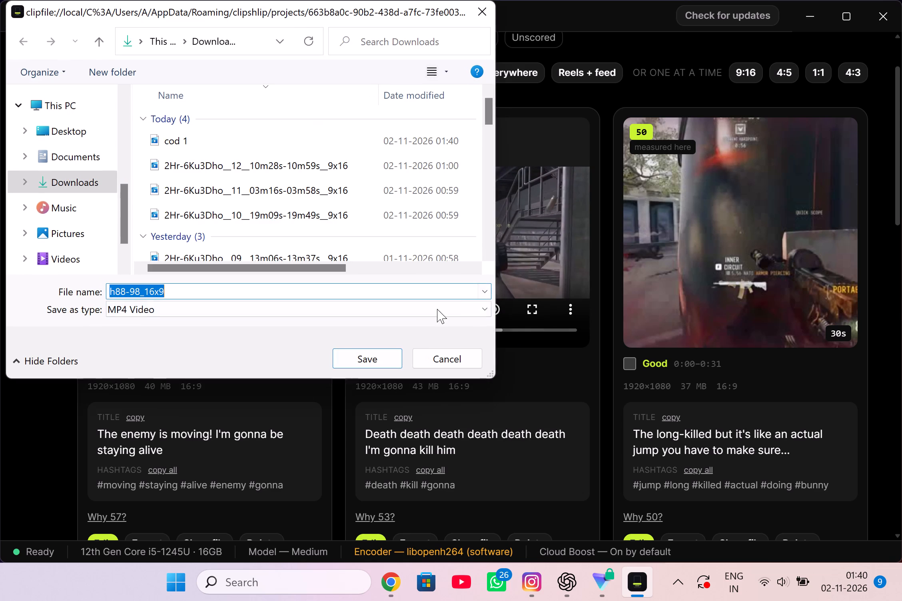
pyautogui.press('BackSpace')
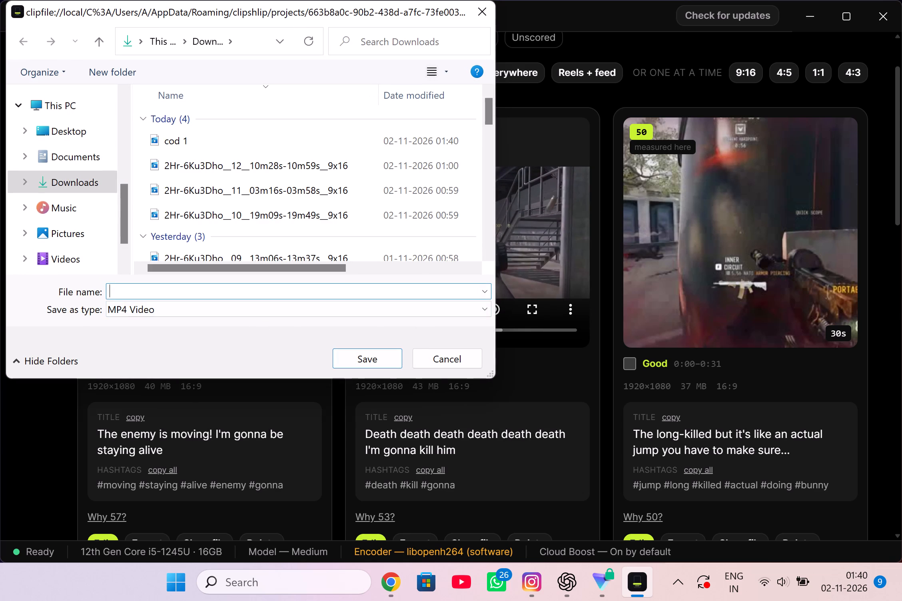
pyautogui.write('co')
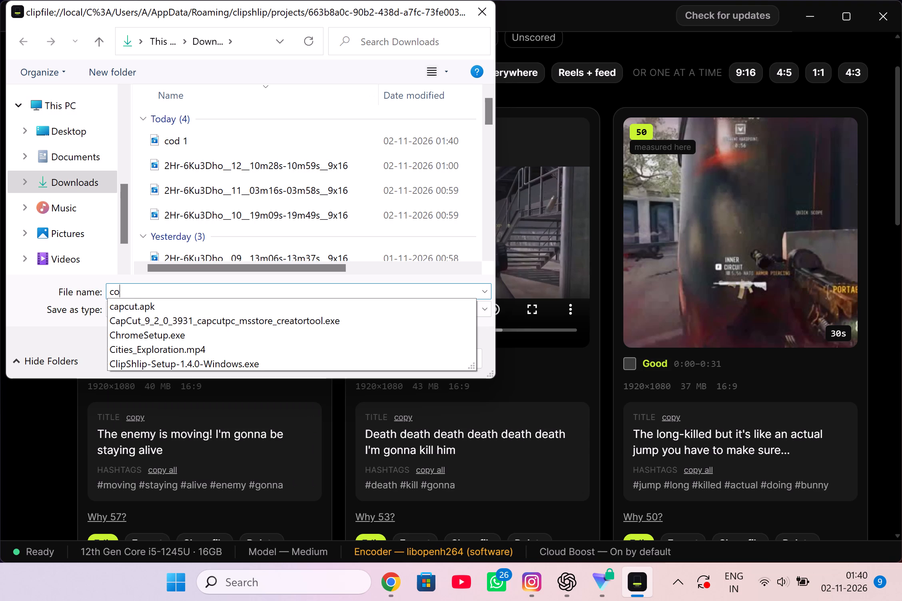
pyautogui.write('d')
pyautogui.press('space')
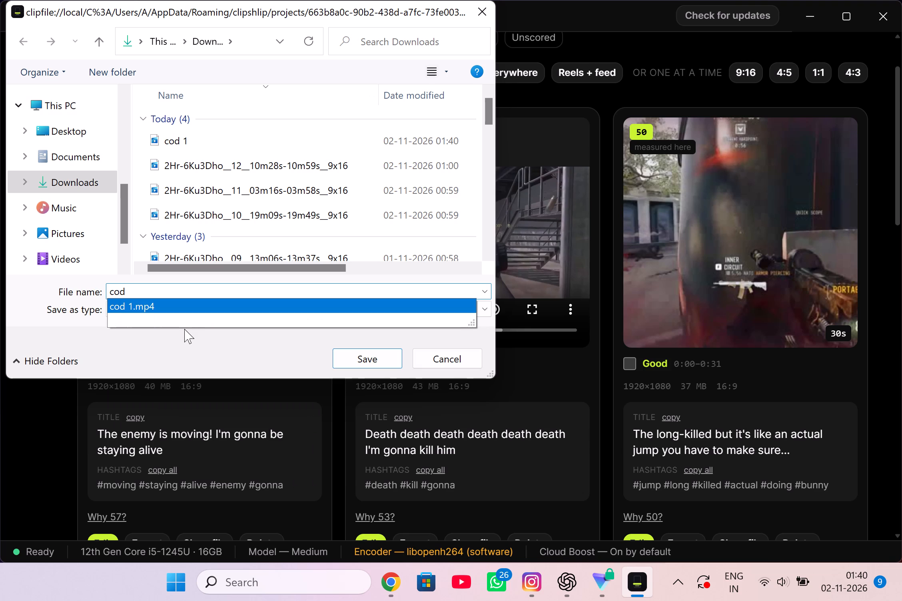
pyautogui.press('2')
pyautogui.press('space')
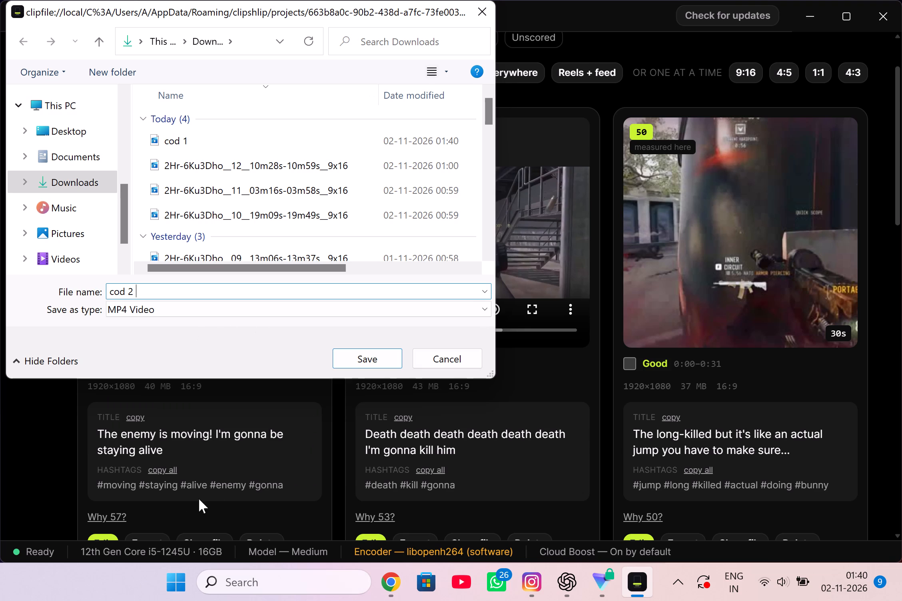
pyautogui.click(351, 369)
pyautogui.click(356, 353)
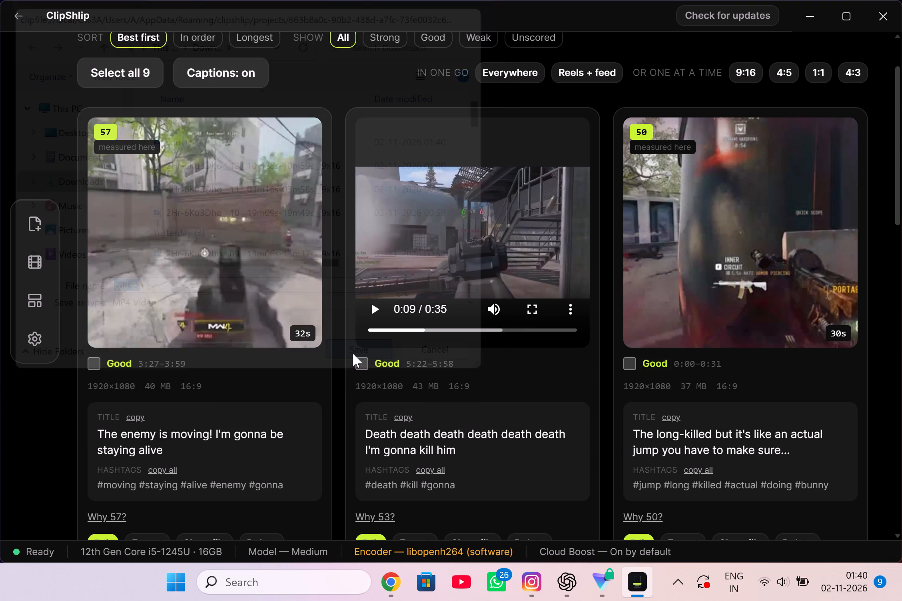
# Play the third clip, "The long-killed but it's like an actual jump", and download it to the Downloads folder as "cod 3".
pyautogui.click(727, 231)
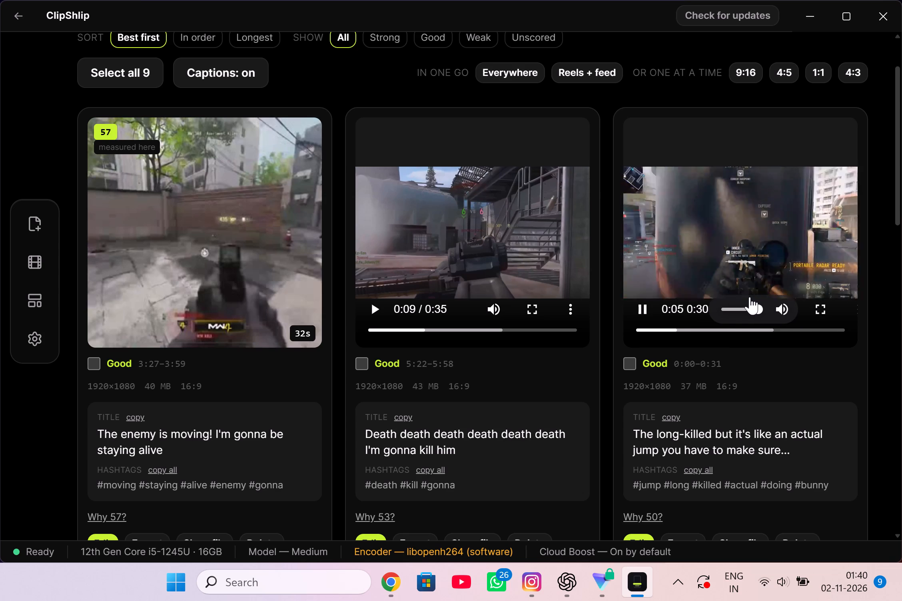
pyautogui.click(837, 309)
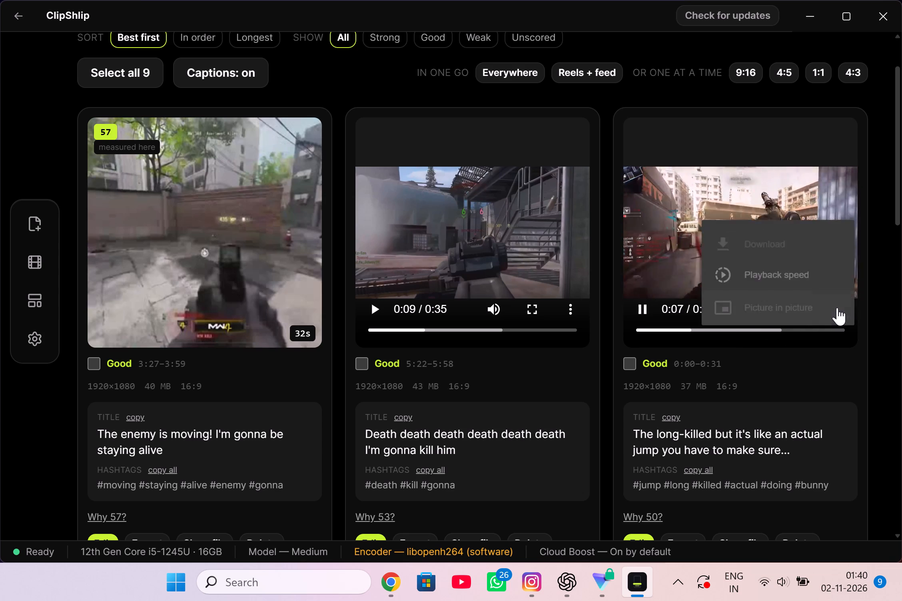
pyautogui.click(758, 232)
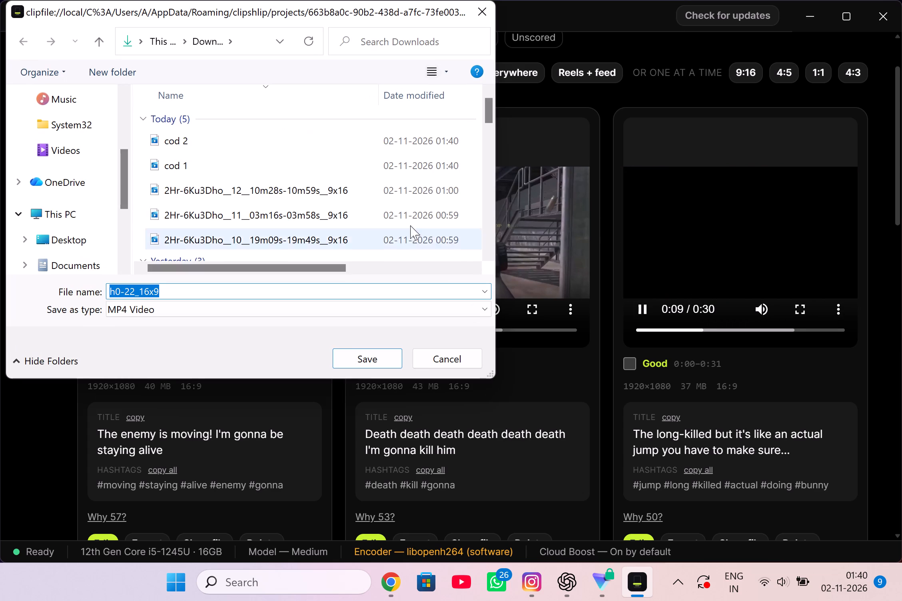
pyautogui.press('BackSpace')
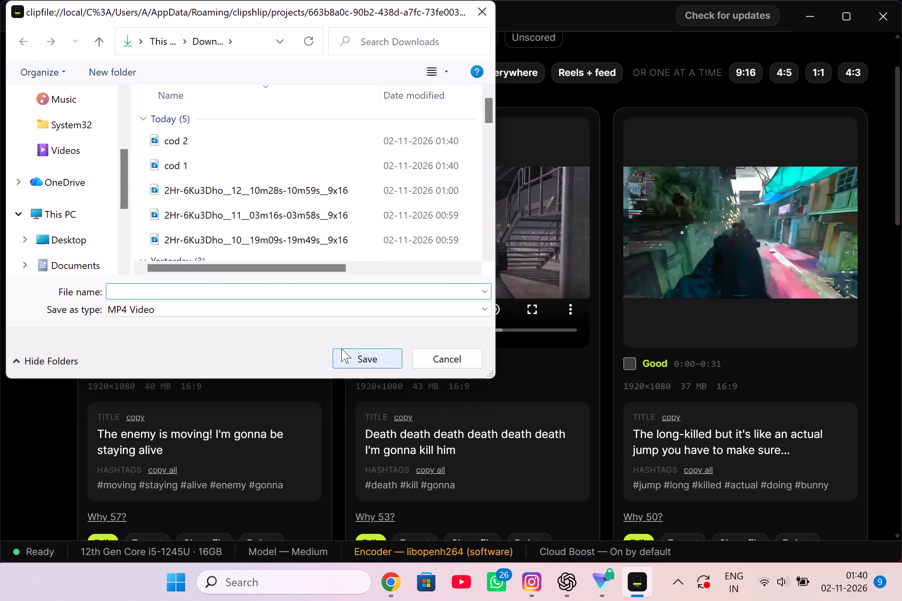
pyautogui.press('c')
pyautogui.press('o')
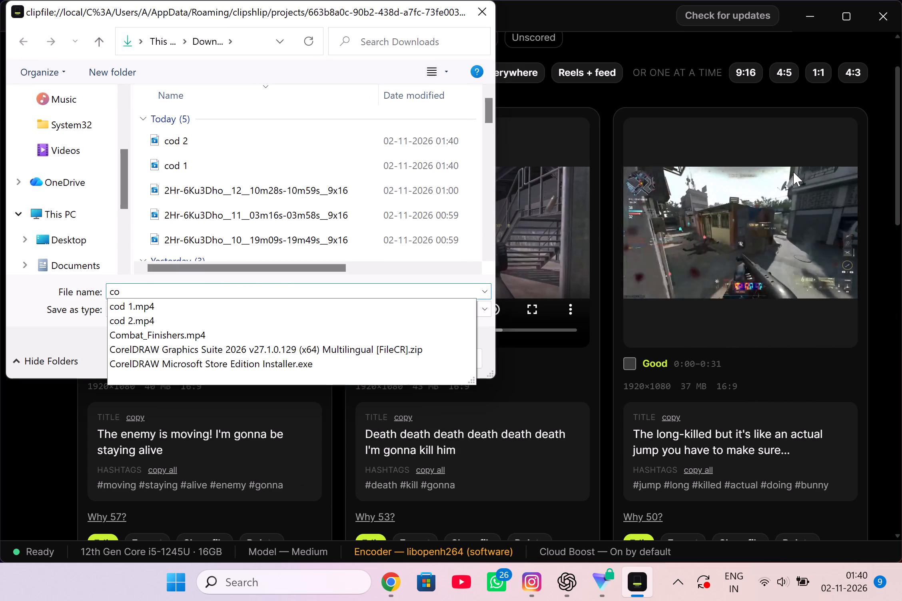
pyautogui.write('d')
pyautogui.press('space')
pyautogui.press('3')
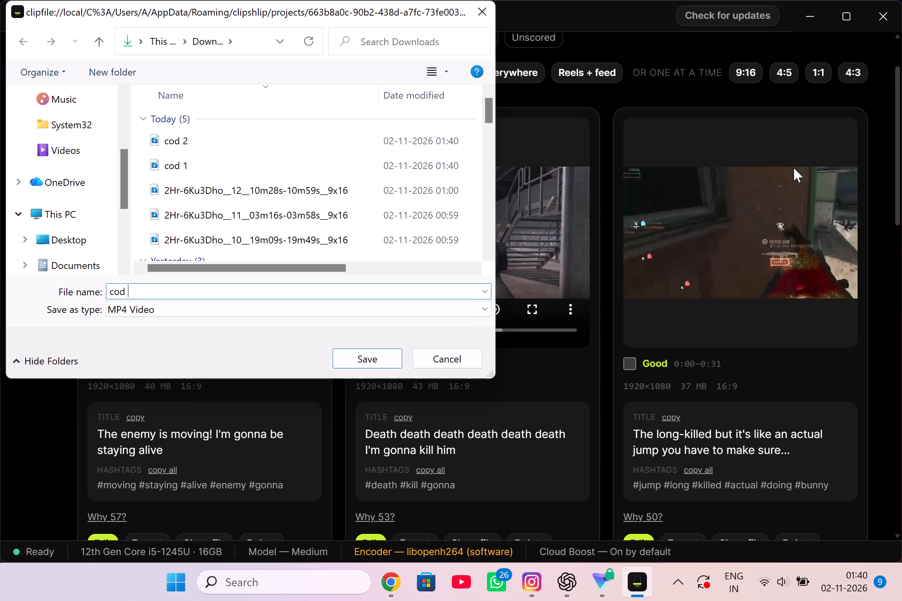
pyautogui.press('space')
pyautogui.press('Return')
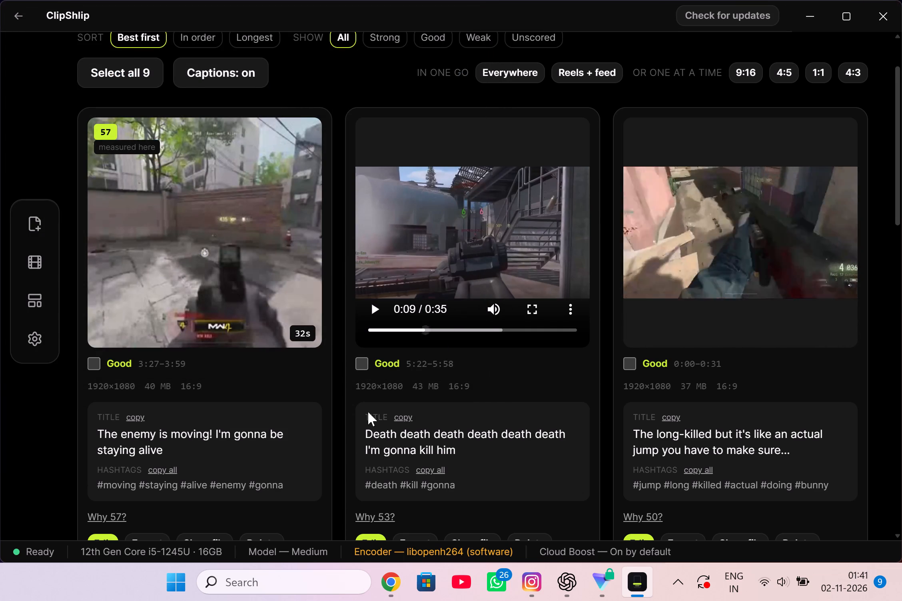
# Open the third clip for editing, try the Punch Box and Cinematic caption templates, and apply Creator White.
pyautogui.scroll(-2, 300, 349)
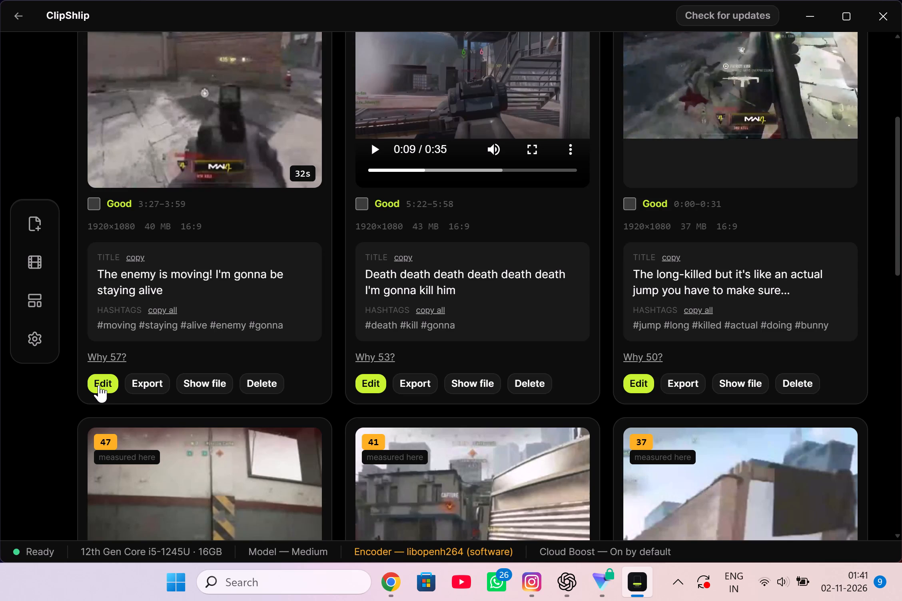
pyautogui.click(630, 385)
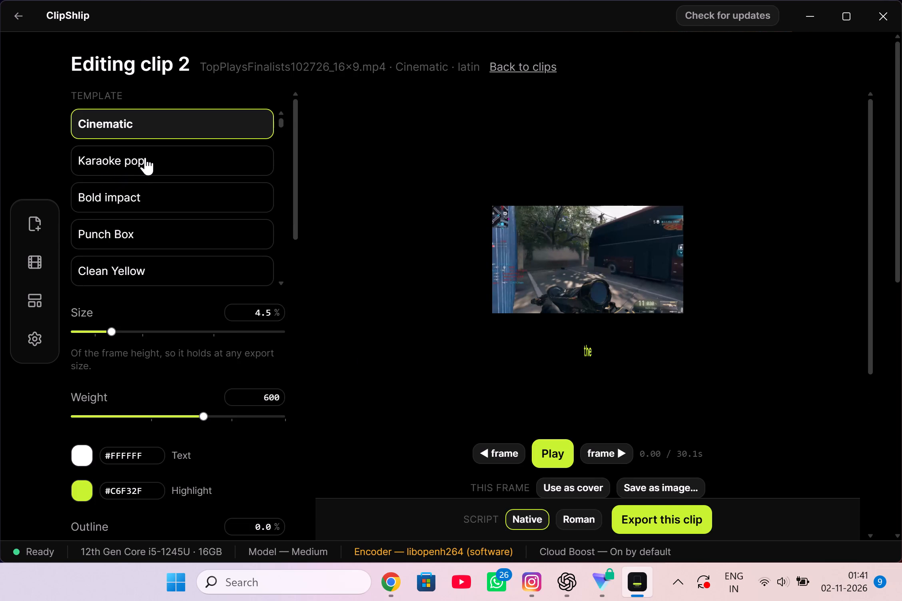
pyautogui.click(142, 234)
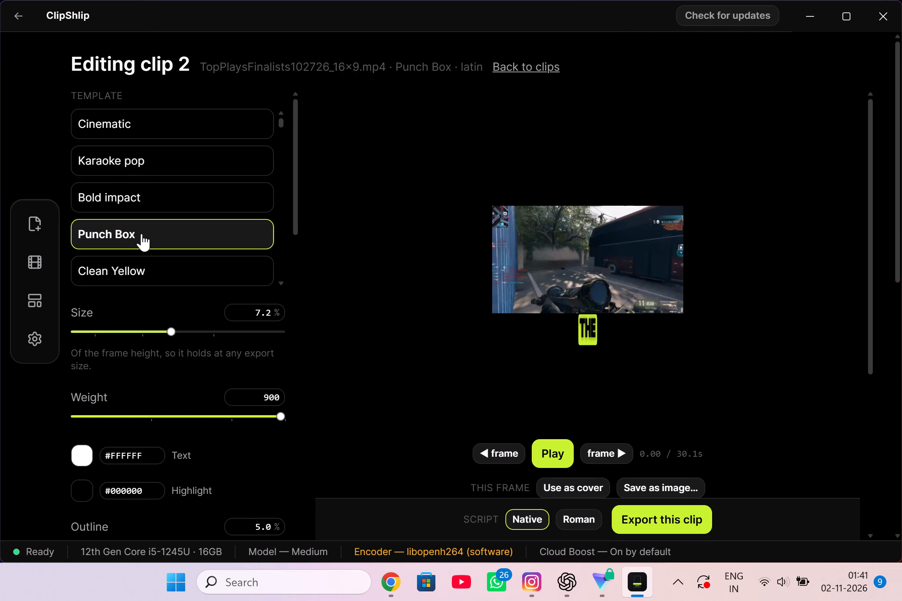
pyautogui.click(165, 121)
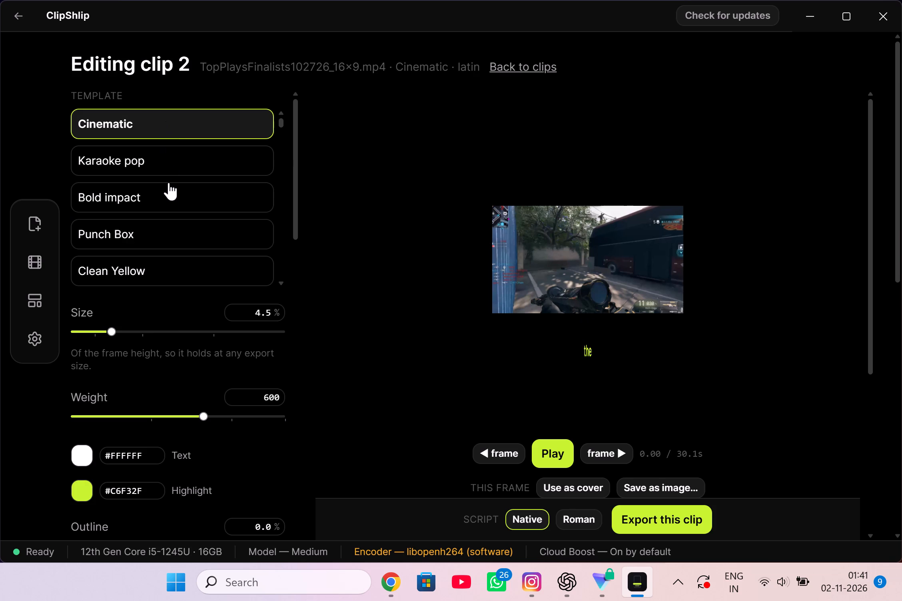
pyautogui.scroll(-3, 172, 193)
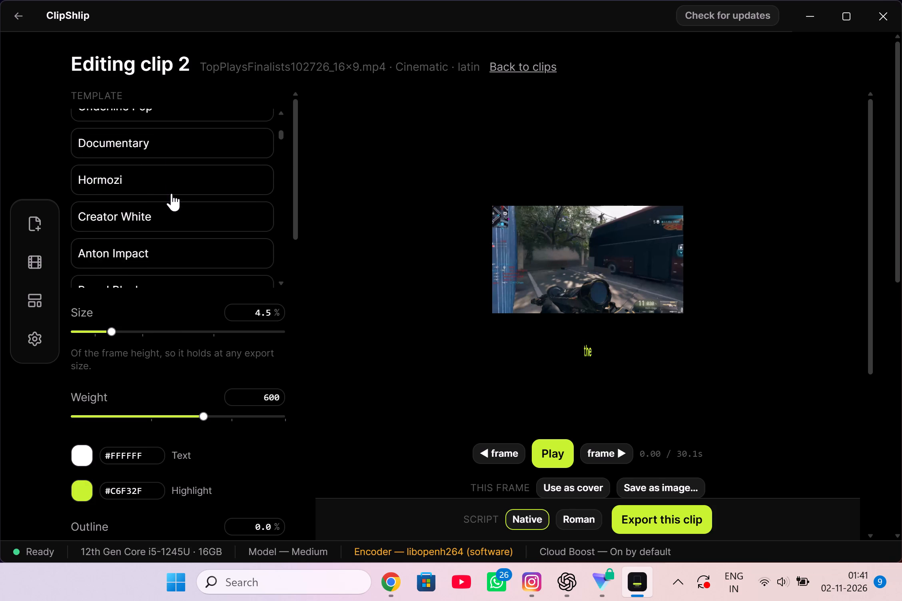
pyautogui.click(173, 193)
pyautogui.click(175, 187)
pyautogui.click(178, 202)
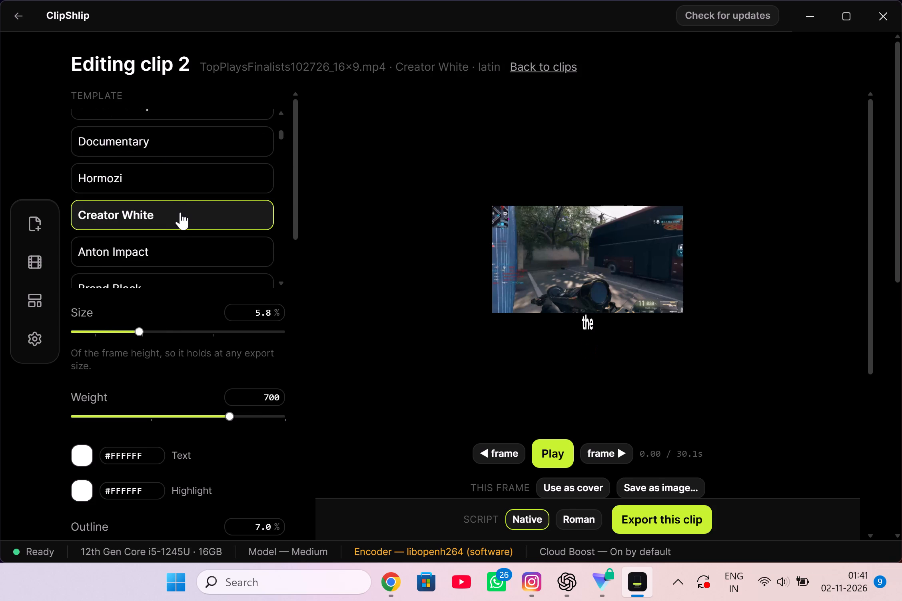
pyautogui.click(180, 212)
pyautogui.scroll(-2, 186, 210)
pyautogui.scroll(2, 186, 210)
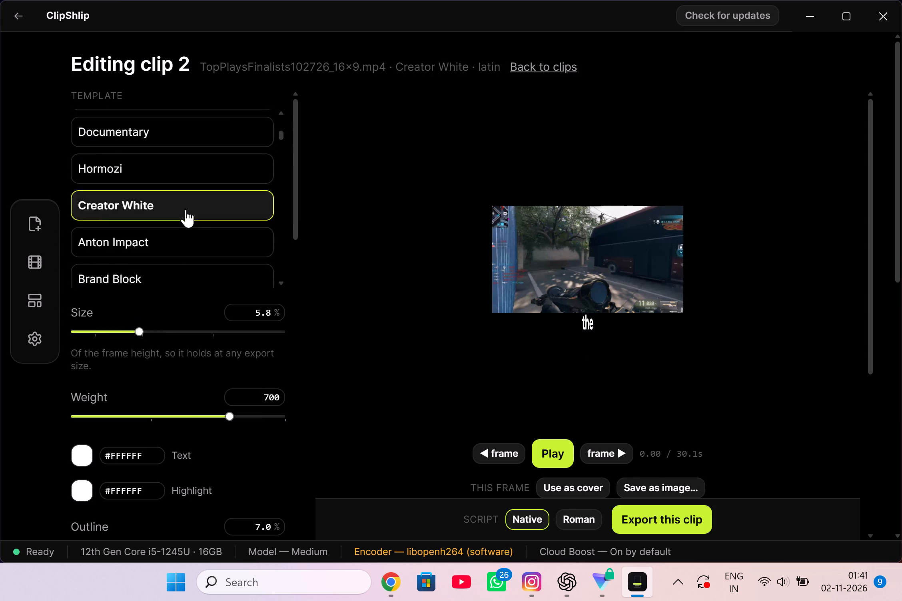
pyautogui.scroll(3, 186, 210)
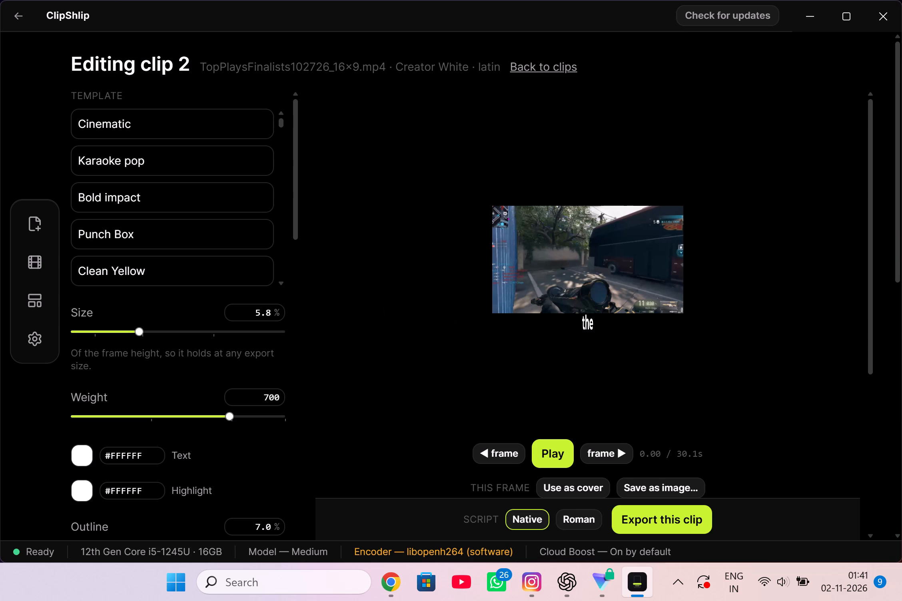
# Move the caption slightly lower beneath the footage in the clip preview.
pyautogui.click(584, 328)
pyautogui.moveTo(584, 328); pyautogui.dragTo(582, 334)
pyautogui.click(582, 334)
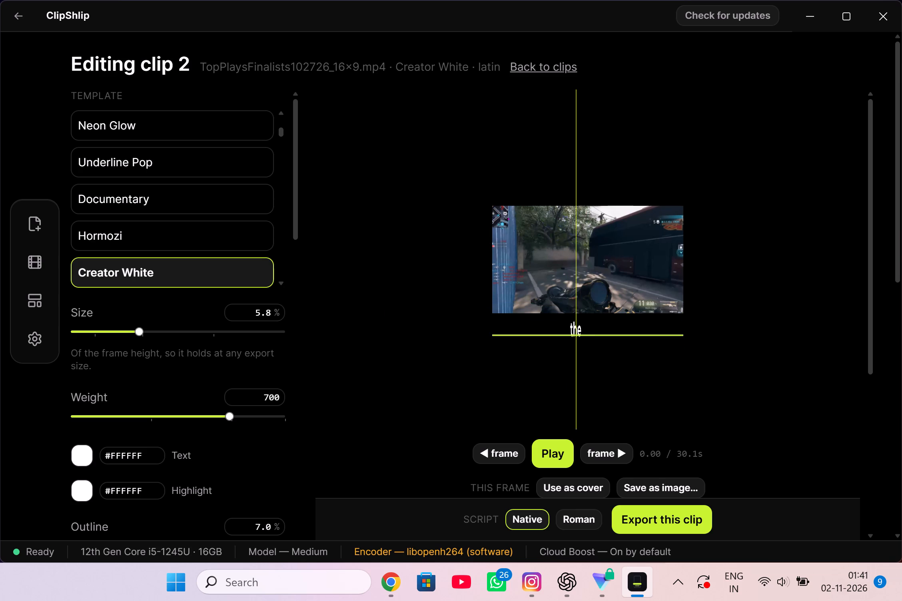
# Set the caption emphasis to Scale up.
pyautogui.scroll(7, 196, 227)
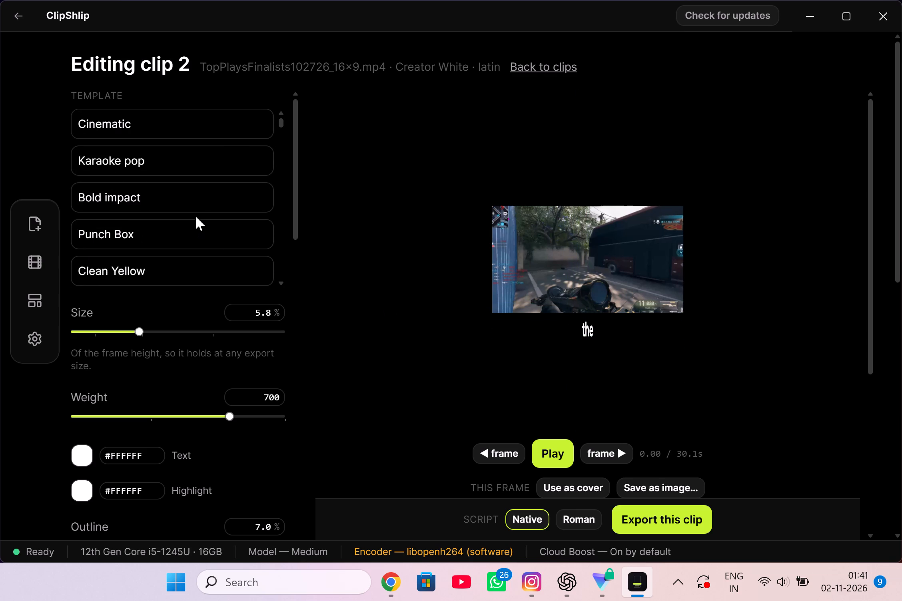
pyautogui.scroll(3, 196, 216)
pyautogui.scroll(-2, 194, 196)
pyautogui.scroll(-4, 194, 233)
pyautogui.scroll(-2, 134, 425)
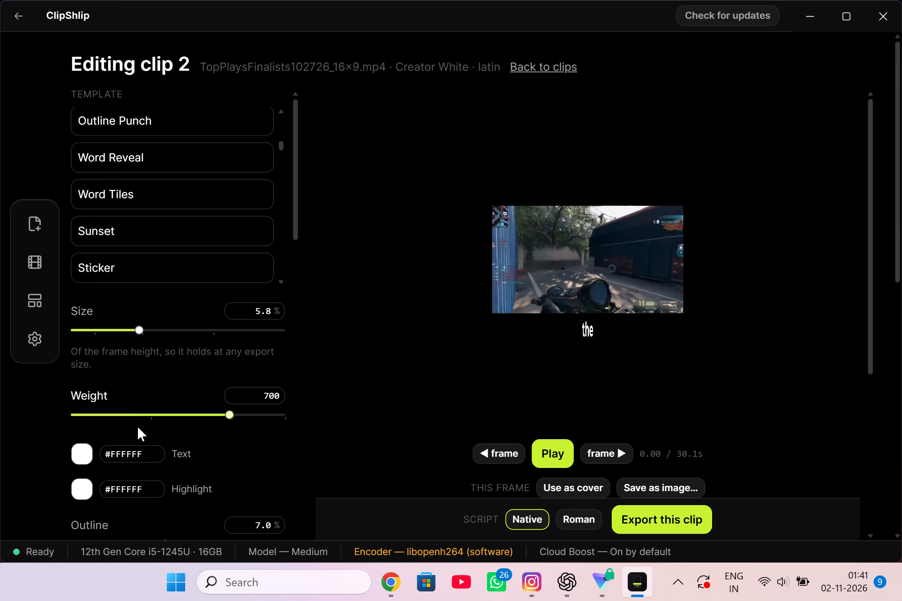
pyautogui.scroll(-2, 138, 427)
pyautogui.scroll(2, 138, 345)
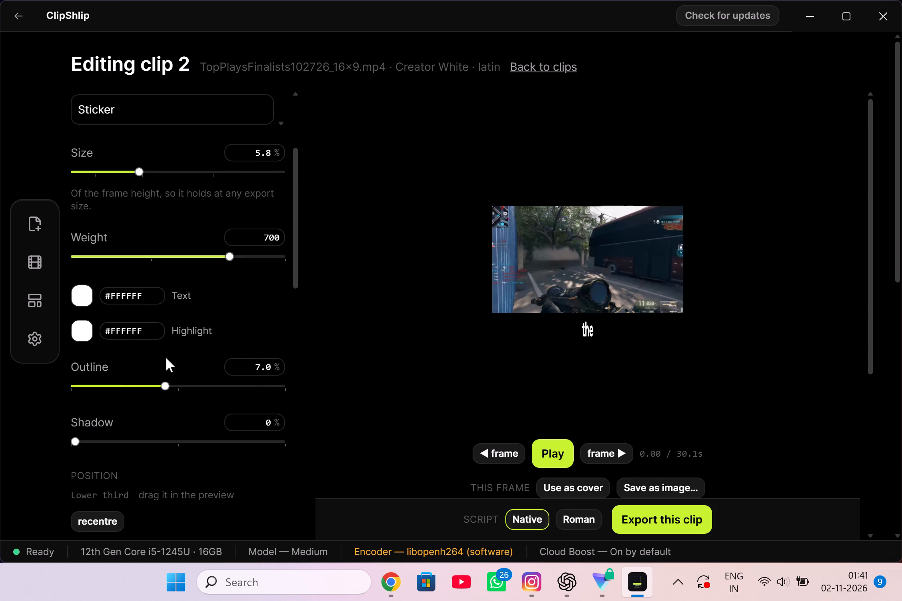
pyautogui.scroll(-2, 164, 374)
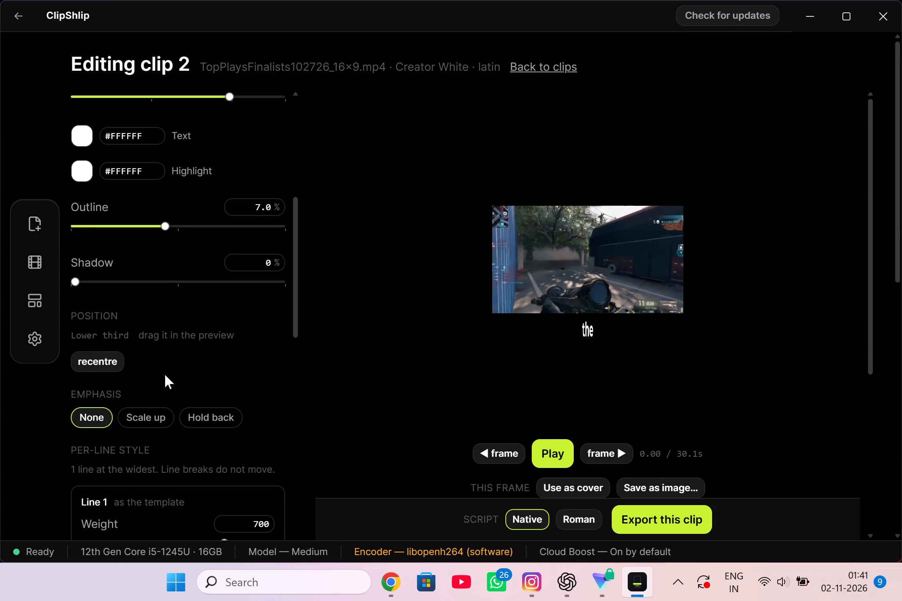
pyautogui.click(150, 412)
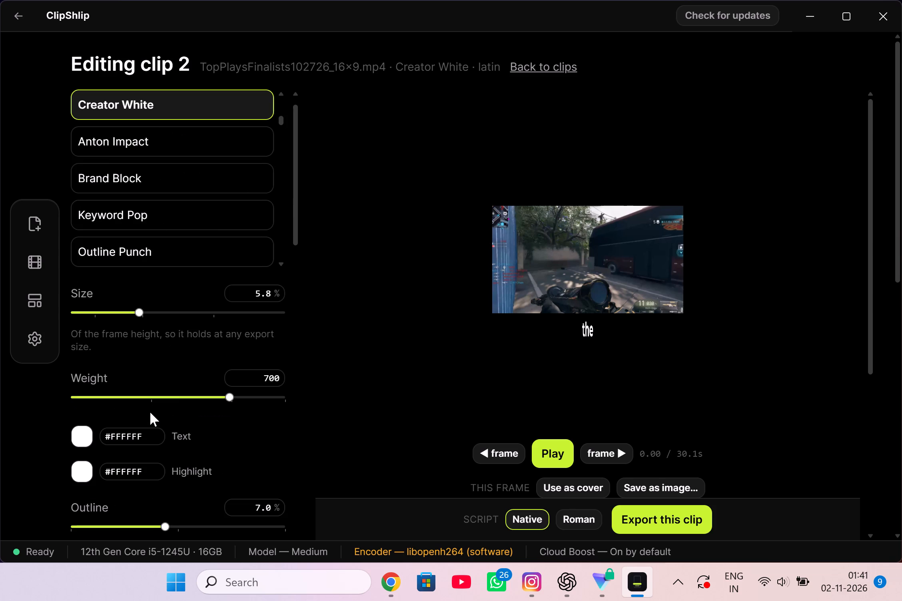
# Look through the remaining caption style settings, from per-line style to highlight, glow, emoji and saving the style.
pyautogui.scroll(-6, 199, 368)
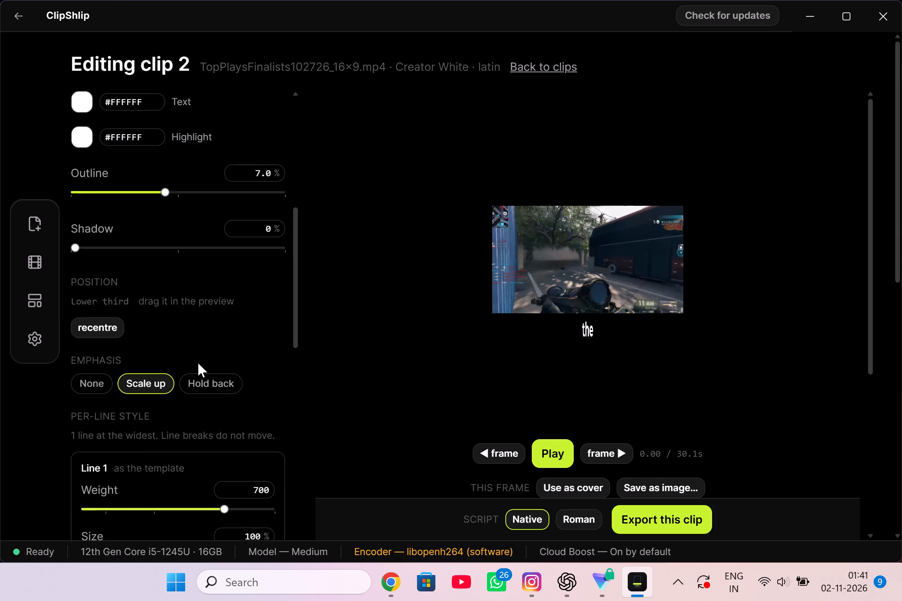
pyautogui.scroll(-5, 197, 363)
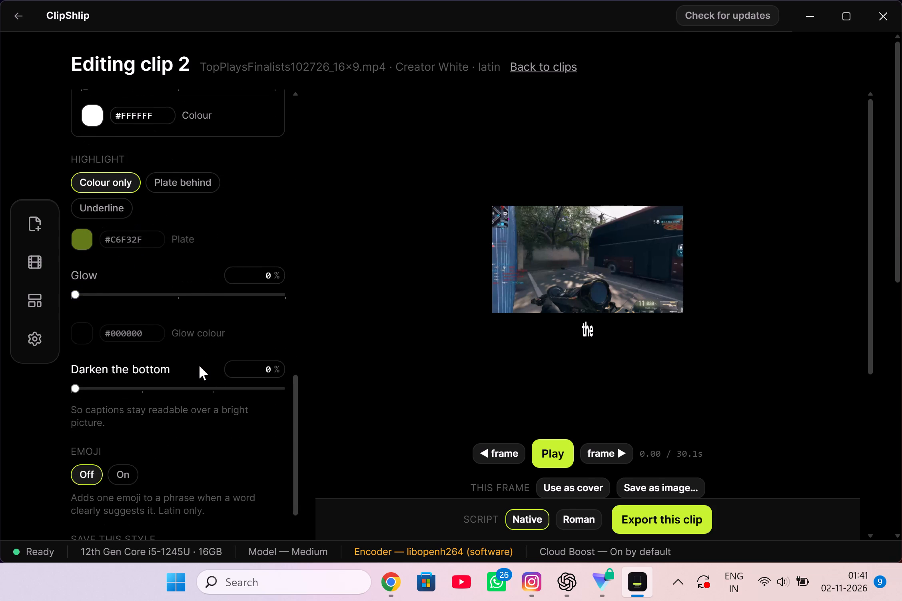
pyautogui.scroll(-5, 199, 366)
pyautogui.scroll(-3, 151, 453)
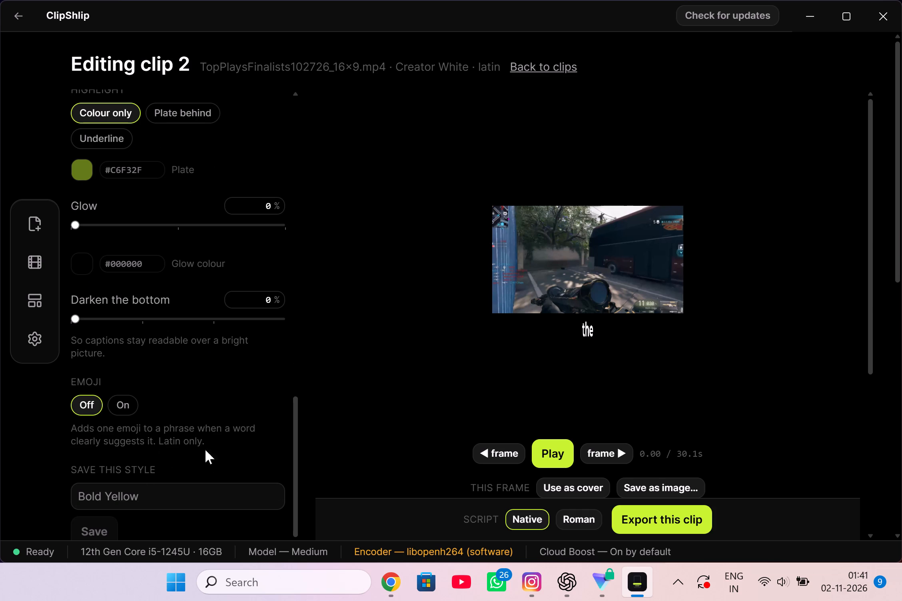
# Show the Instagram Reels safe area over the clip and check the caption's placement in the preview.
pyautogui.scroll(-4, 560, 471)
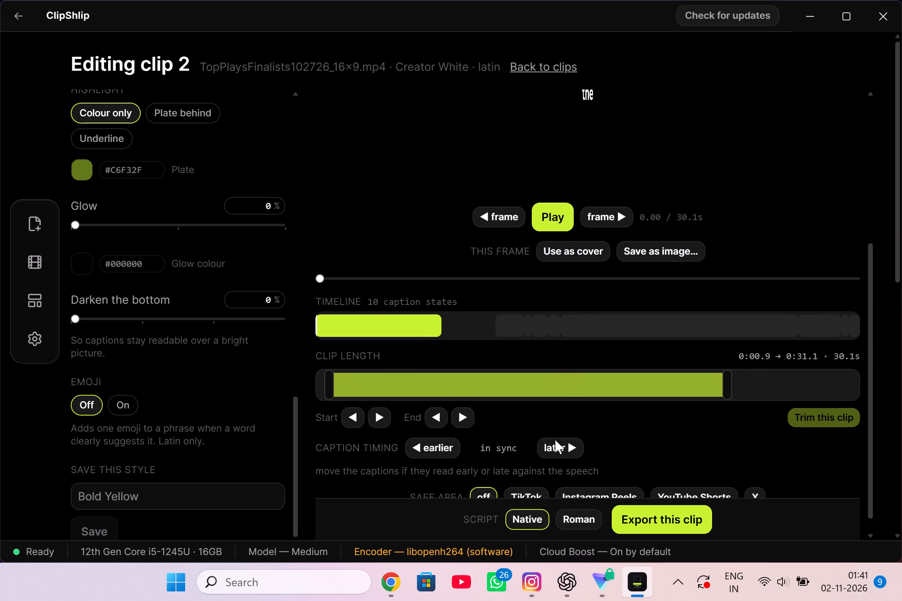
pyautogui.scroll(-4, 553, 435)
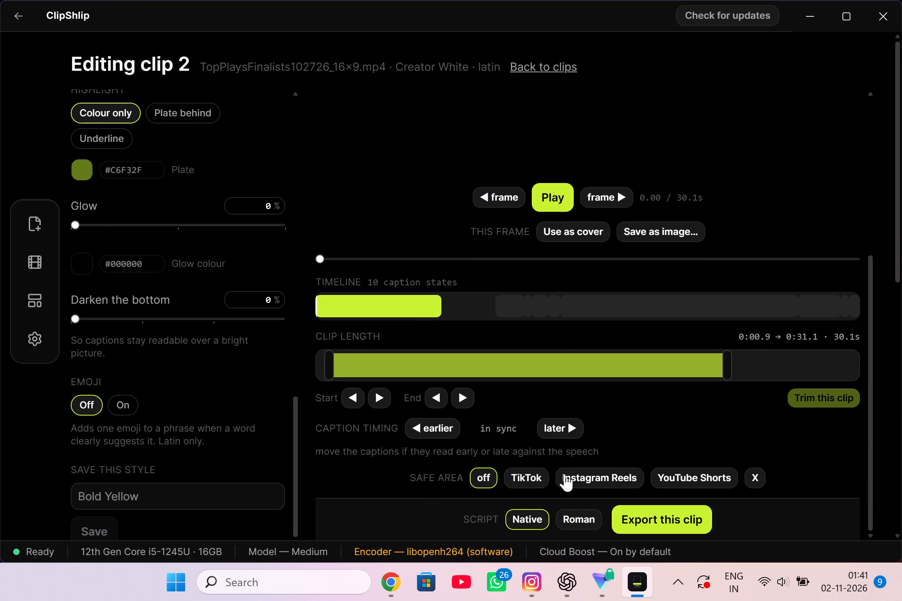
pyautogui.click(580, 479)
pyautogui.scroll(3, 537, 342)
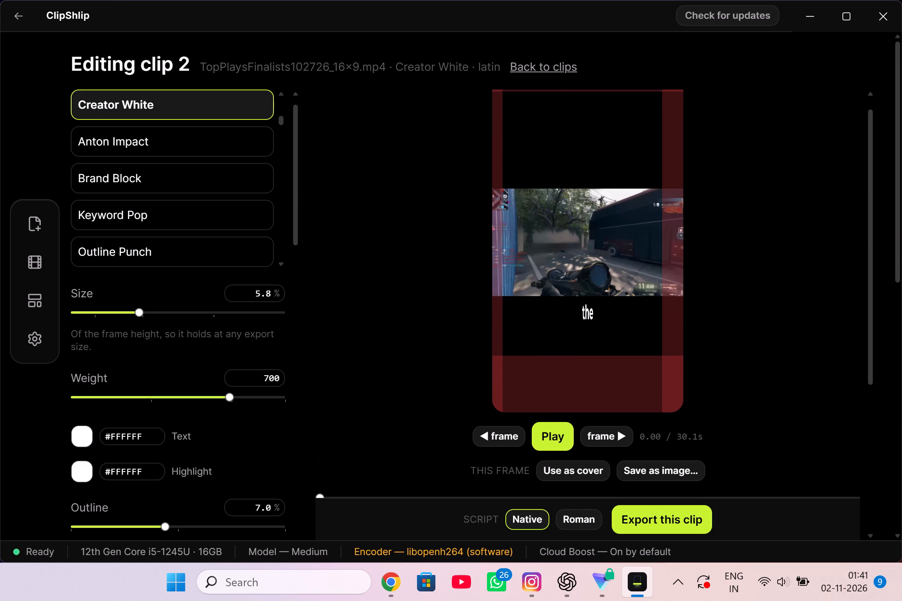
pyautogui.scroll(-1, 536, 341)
# Close ClipShlip and launch CapCut from the desktop.
pyautogui.click(897, 23)
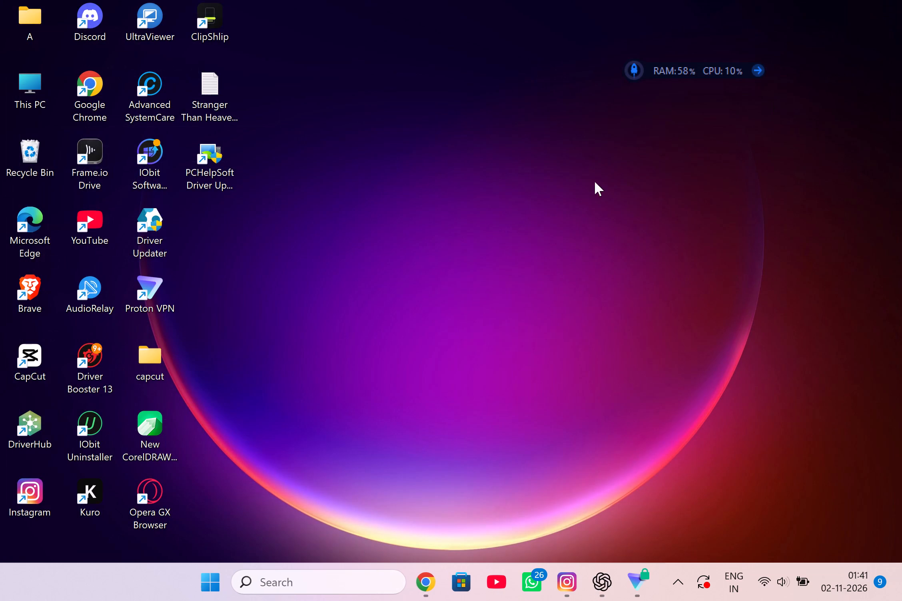
pyautogui.rightClick(469, 228)
pyautogui.click(493, 292)
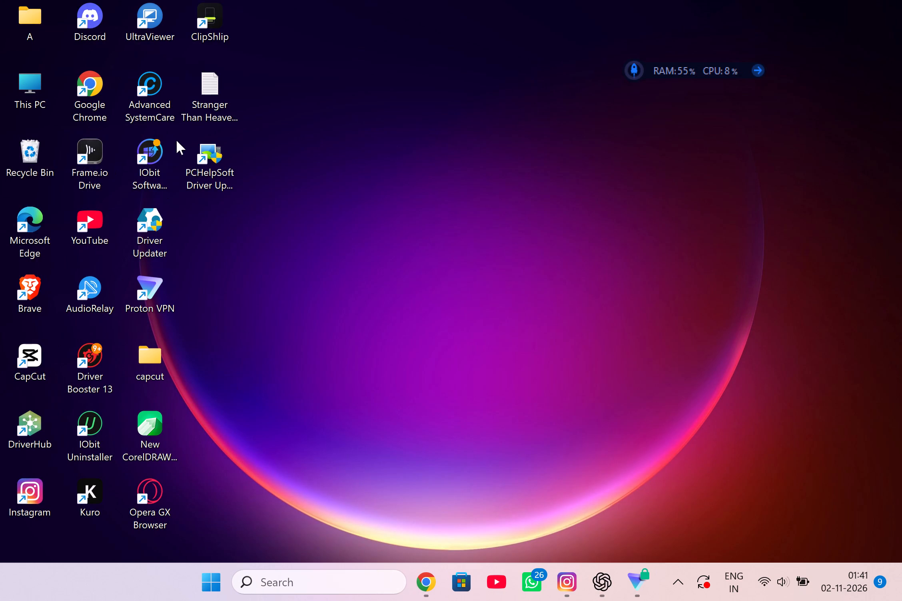
pyautogui.rightClick(26, 365)
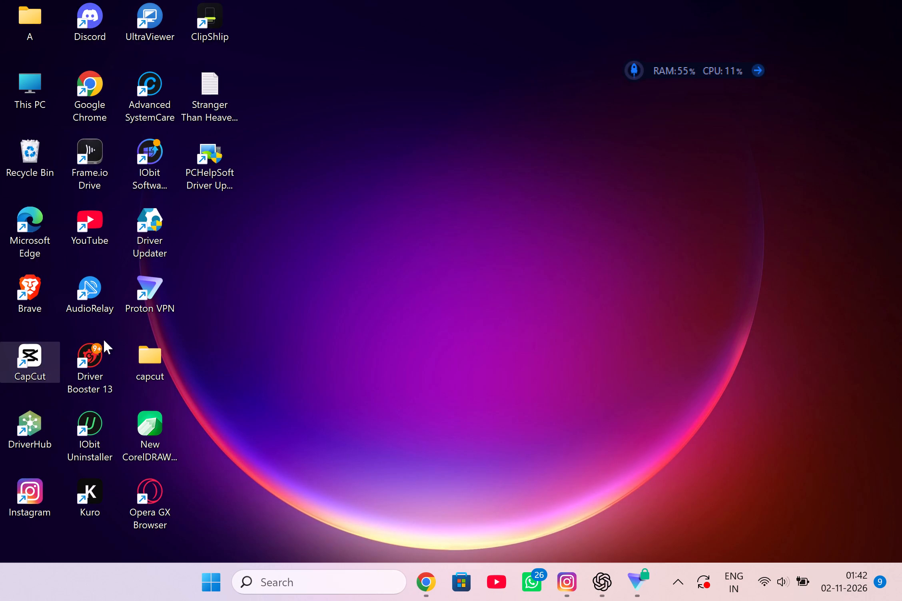
pyautogui.click(186, 103)
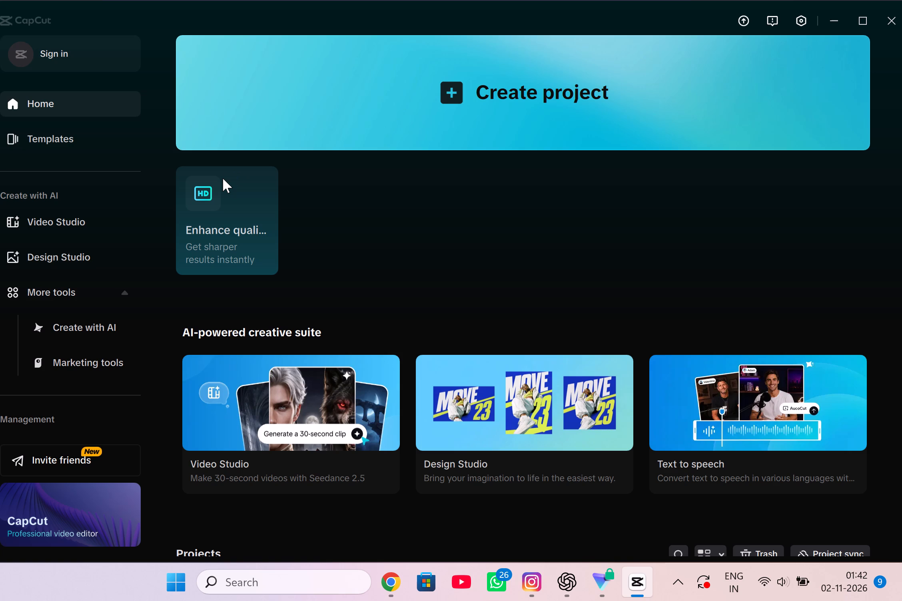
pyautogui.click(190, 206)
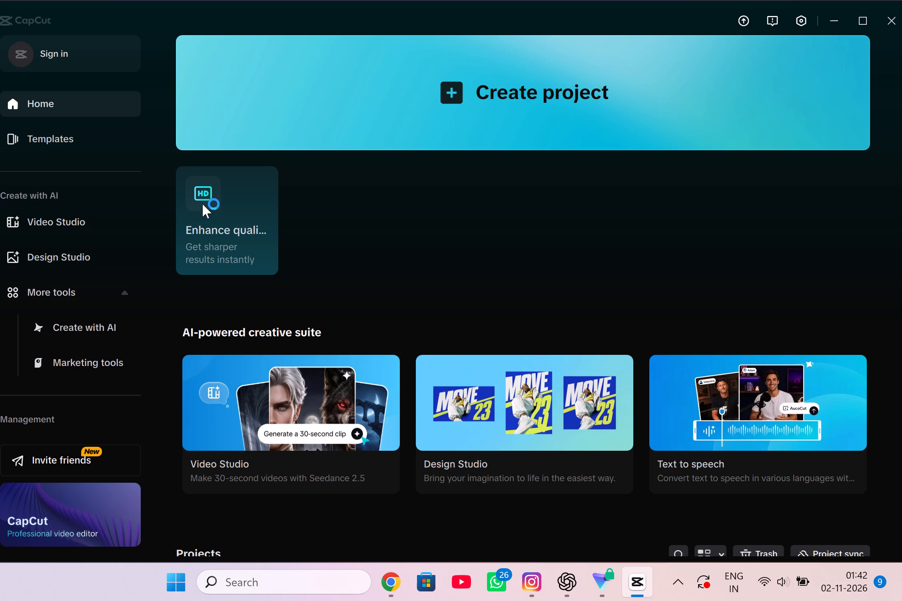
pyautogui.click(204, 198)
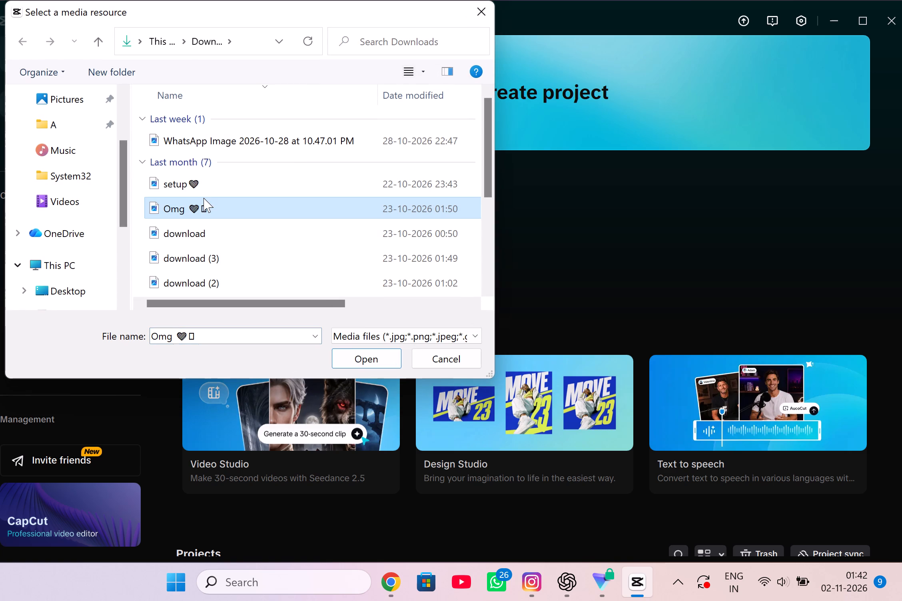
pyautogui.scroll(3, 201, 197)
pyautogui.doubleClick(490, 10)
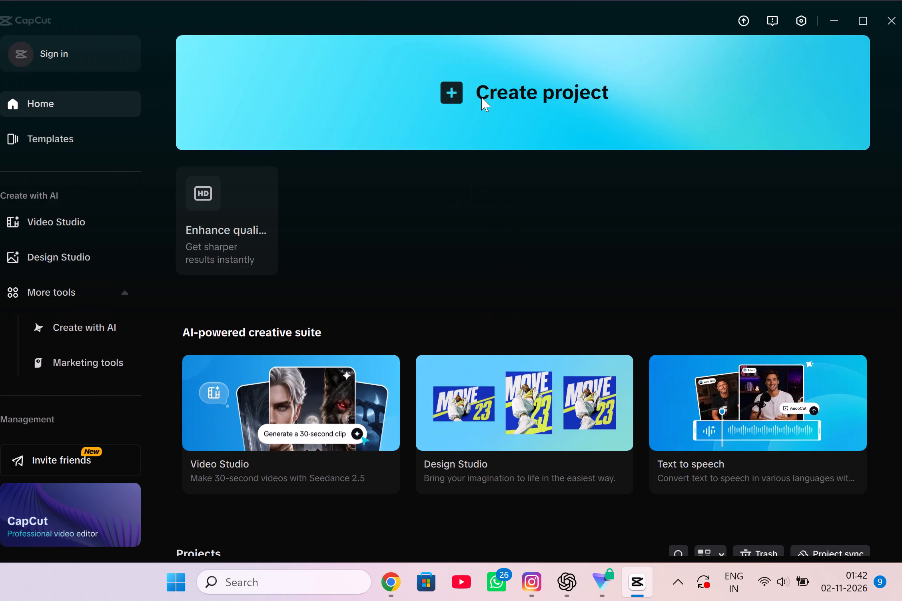
# Create a new video project.
pyautogui.rightClick(482, 95)
pyautogui.doubleClick(466, 91)
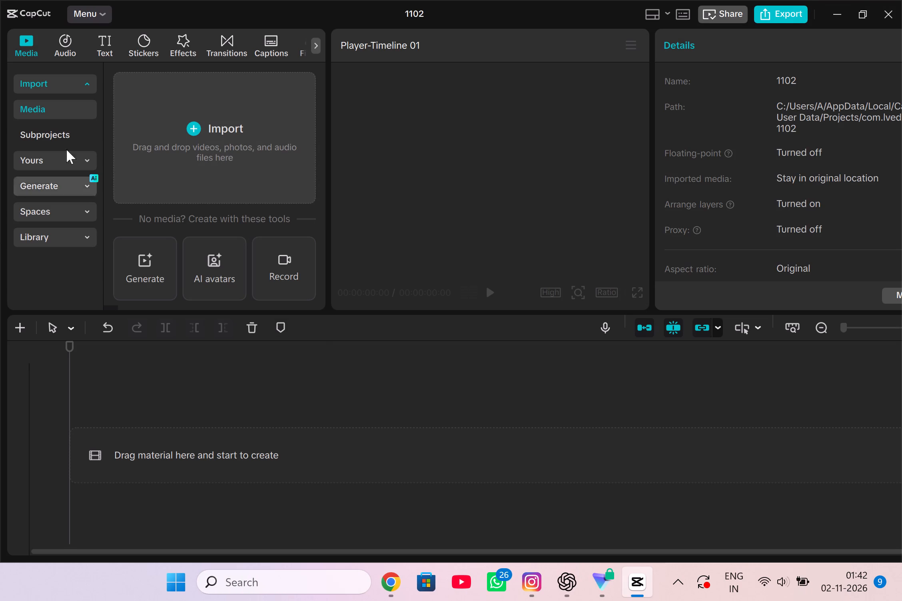
# Import the cod 1 clip from the device's Downloads folder into the project media.
pyautogui.click(191, 125)
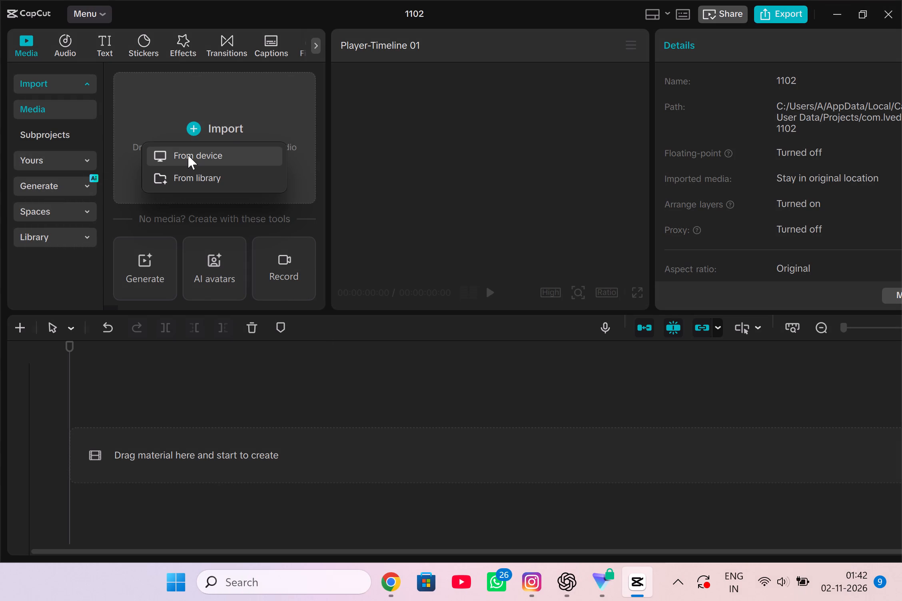
pyautogui.click(188, 156)
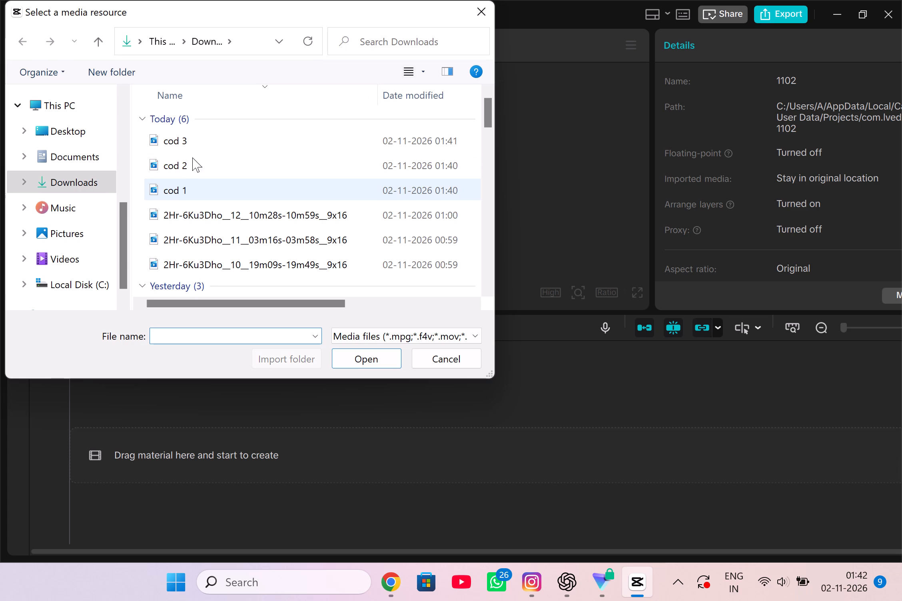
pyautogui.doubleClick(194, 186)
# Add the imported cod 1.mp4 clip to the start of the timeline.
pyautogui.click(228, 151)
pyautogui.moveTo(228, 163); pyautogui.dragTo(189, 406)
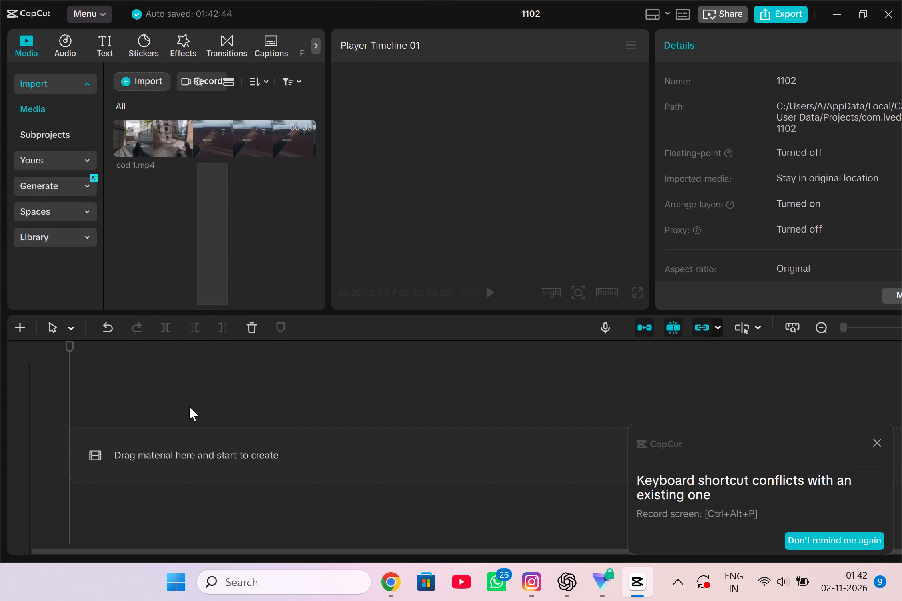
pyautogui.moveTo(189, 406); pyautogui.dragTo(129, 466)
pyautogui.moveTo(130, 464); pyautogui.dragTo(130, 459)
pyautogui.click(217, 148)
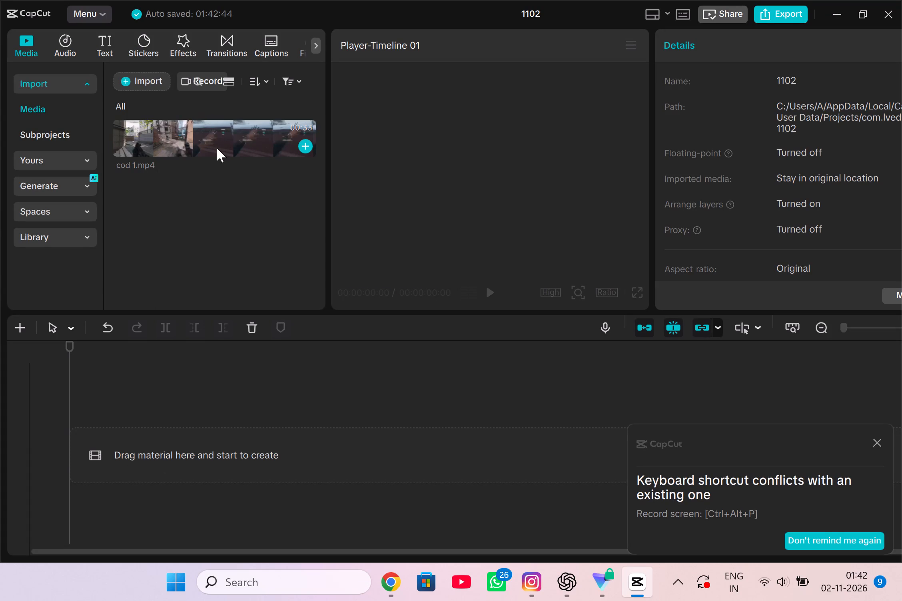
pyautogui.click(305, 142)
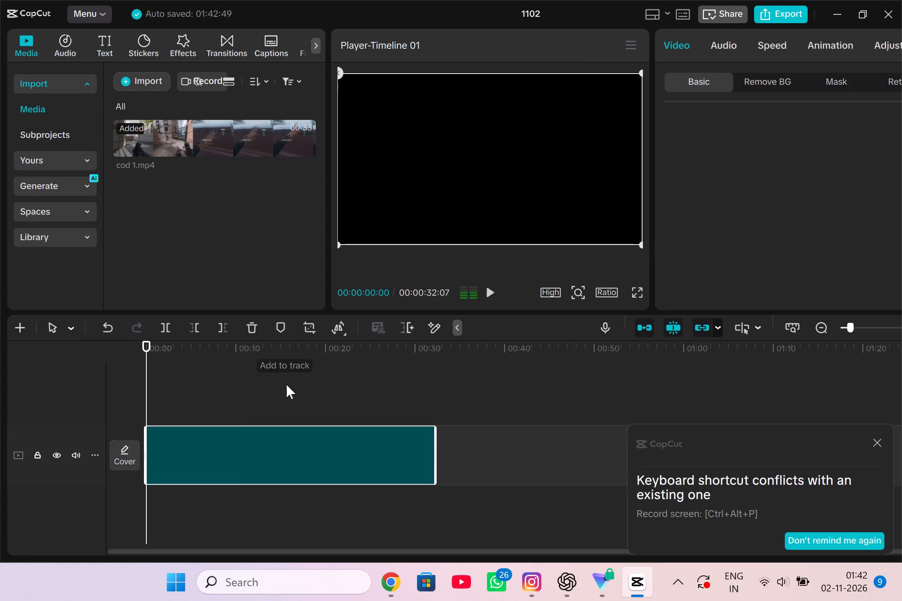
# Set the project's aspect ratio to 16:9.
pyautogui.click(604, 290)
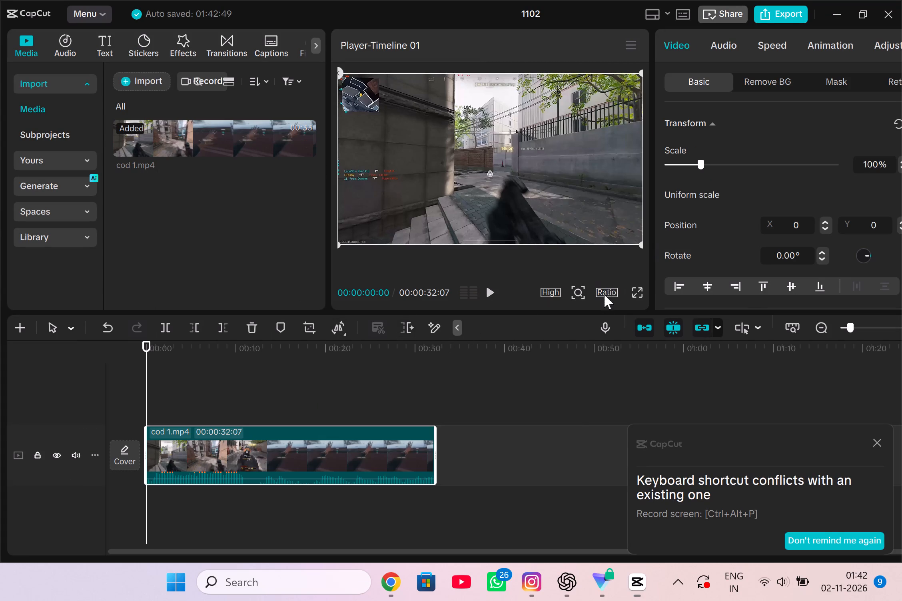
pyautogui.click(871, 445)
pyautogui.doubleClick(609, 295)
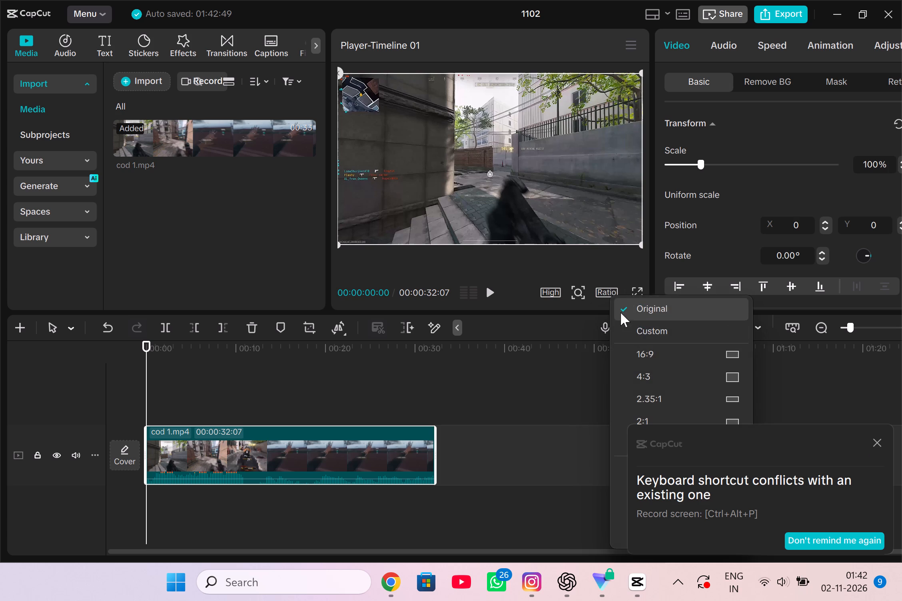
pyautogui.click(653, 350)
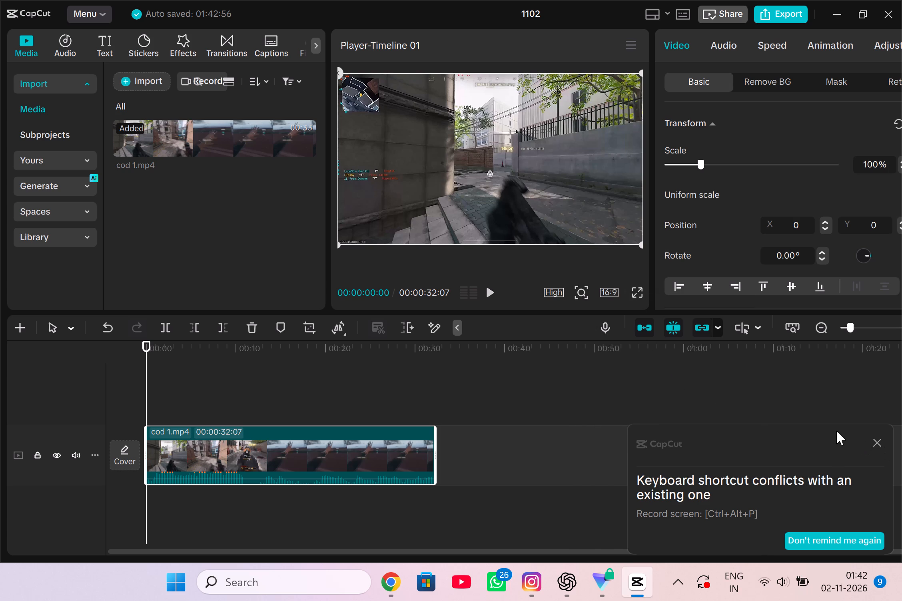
# Dismiss the keyboard shortcut conflict notice and set the project's aspect ratio to 9:16.
pyautogui.click(872, 440)
pyautogui.click(874, 440)
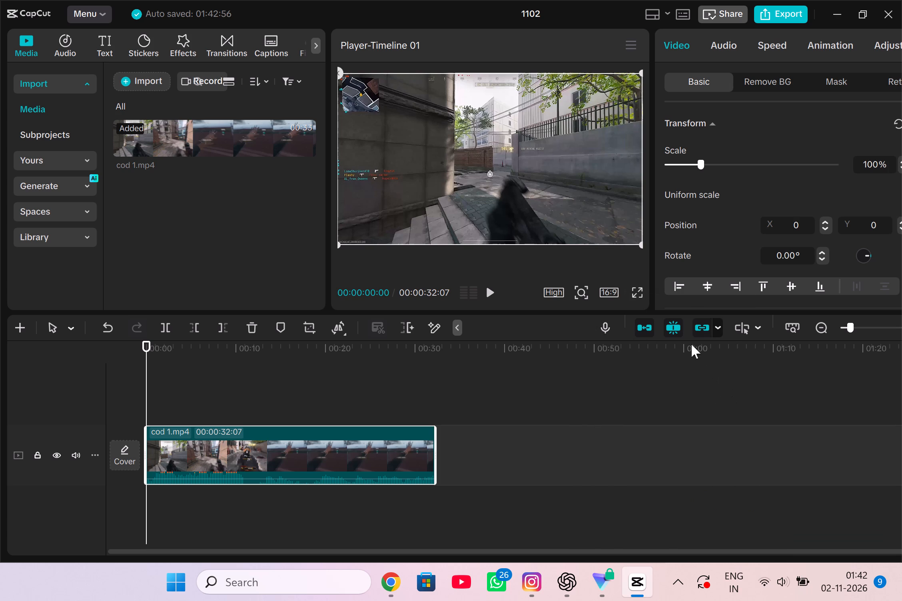
pyautogui.click(599, 294)
pyautogui.click(601, 286)
pyautogui.click(603, 290)
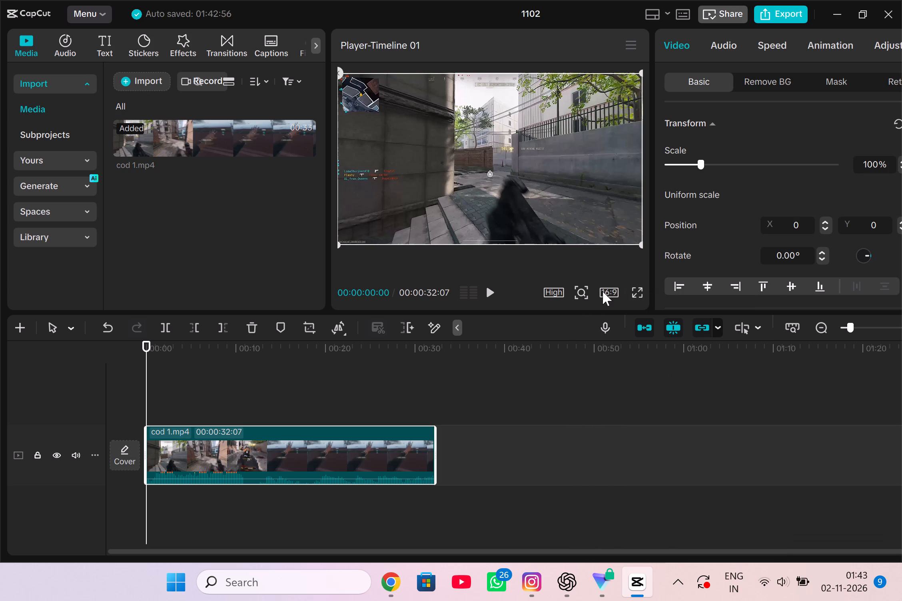
pyautogui.click(611, 291)
pyautogui.click(611, 291)
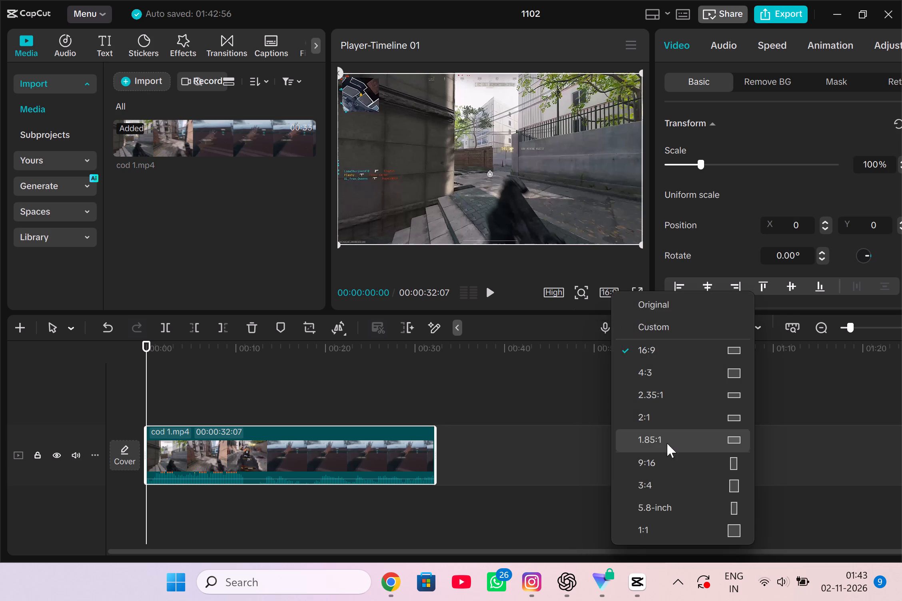
pyautogui.click(673, 455)
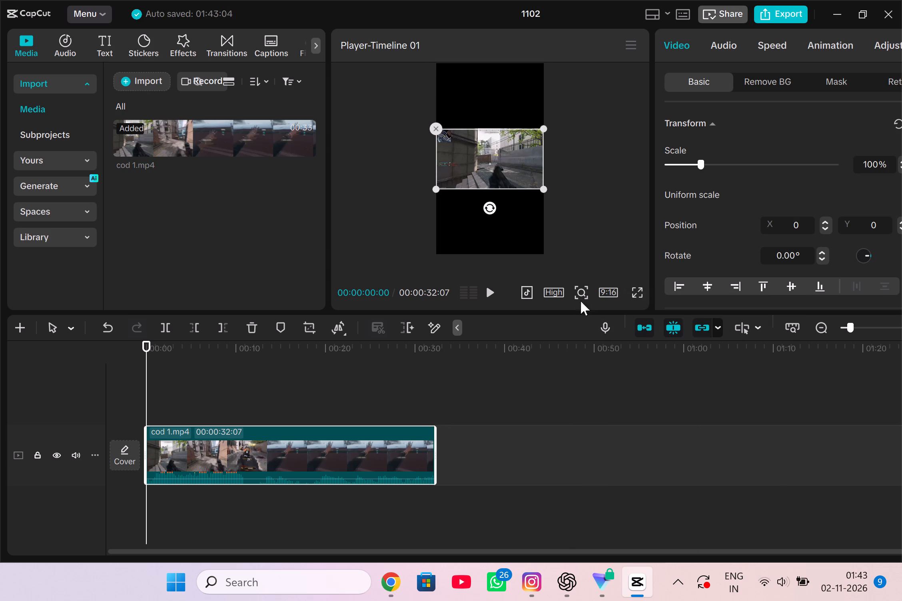
# Check the clip's framing in the vertical canvas in the full-screen preview.
pyautogui.click(582, 238)
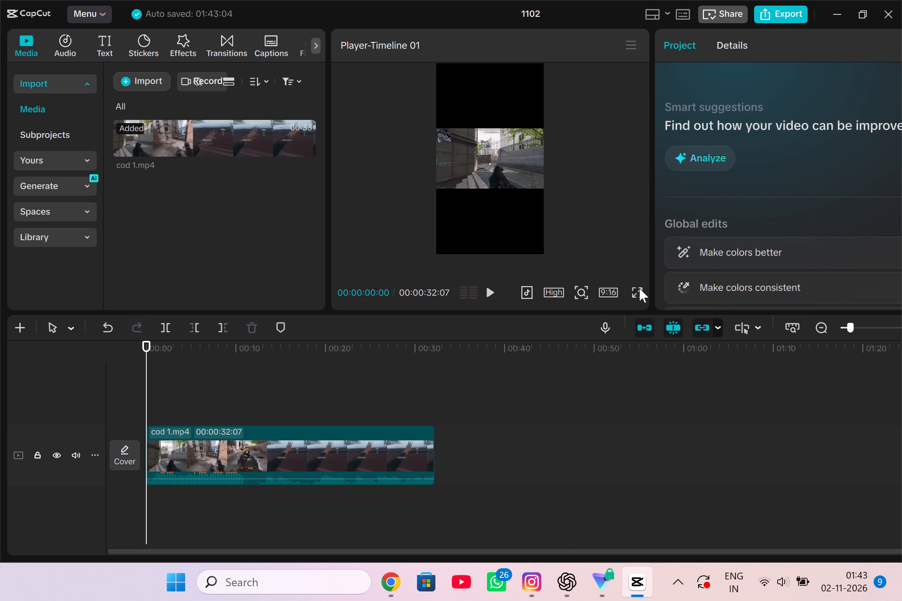
pyautogui.click(639, 288)
pyautogui.click(509, 327)
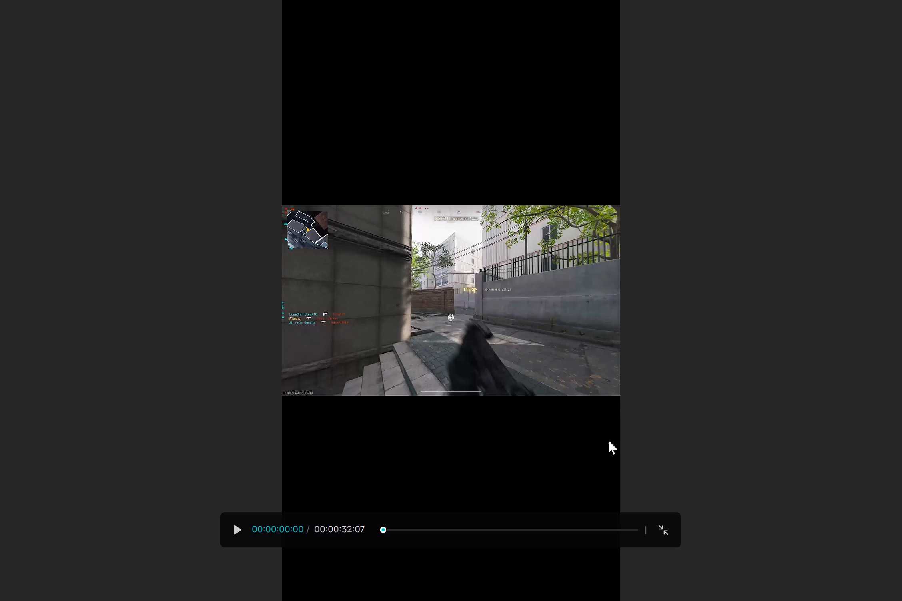
pyautogui.click(667, 524)
# Enlarge the cod 1.mp4 clip in the preview to a scale of about 120%, keeping it centred.
pyautogui.click(520, 173)
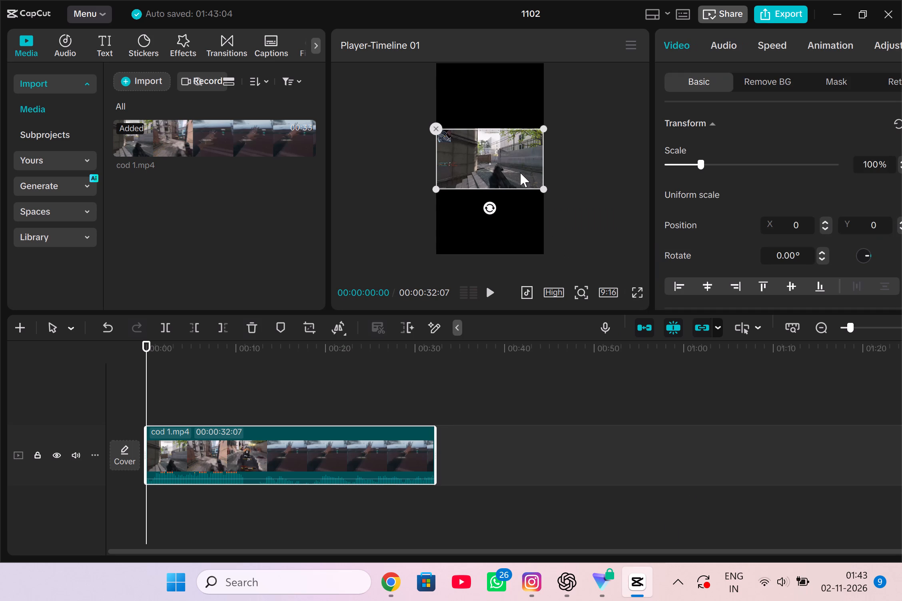
pyautogui.moveTo(541, 126); pyautogui.dragTo(552, 123)
pyautogui.doubleClick(552, 123)
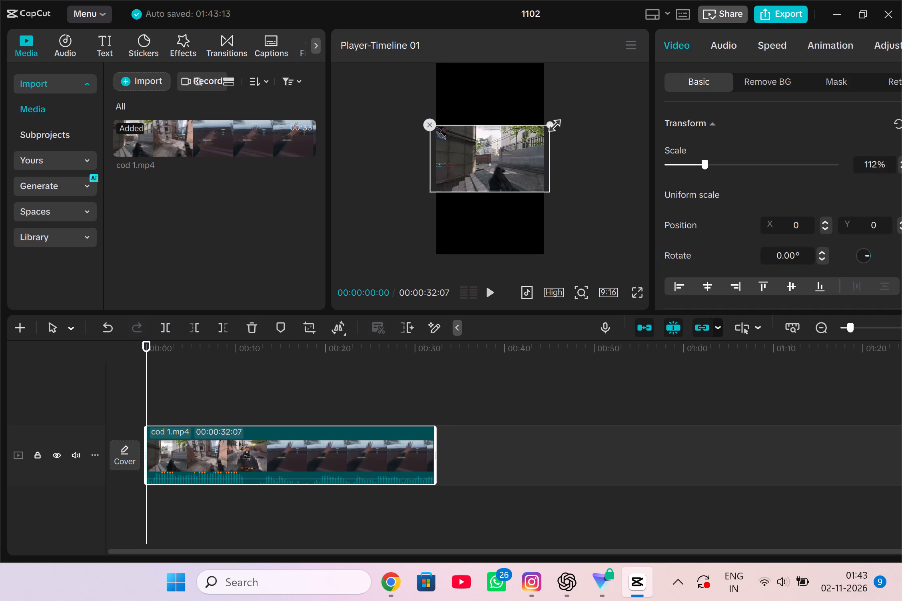
pyautogui.moveTo(553, 123); pyautogui.dragTo(558, 117)
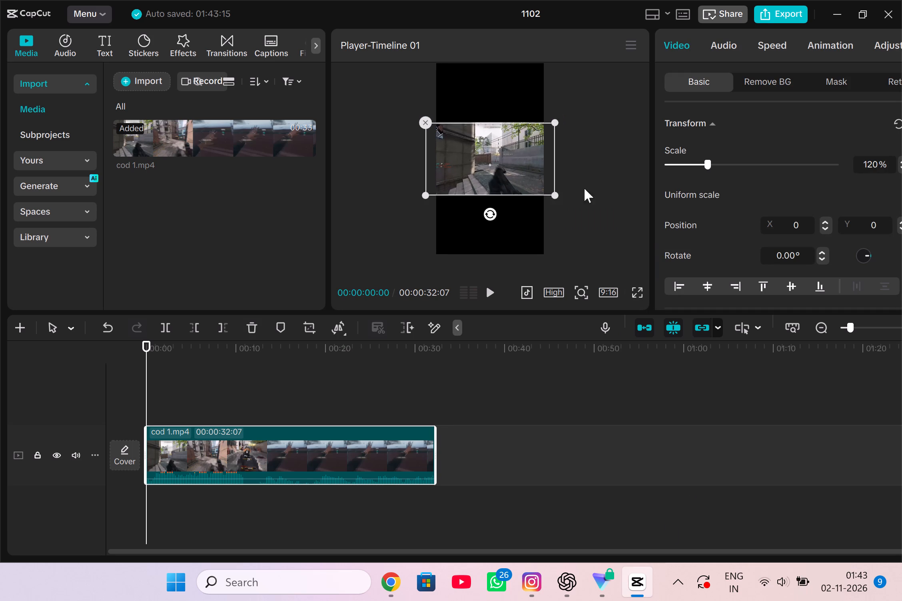
# Play the enlarged clip in the full-screen preview to check its framing, then return to the editor.
pyautogui.click(592, 199)
pyautogui.click(640, 291)
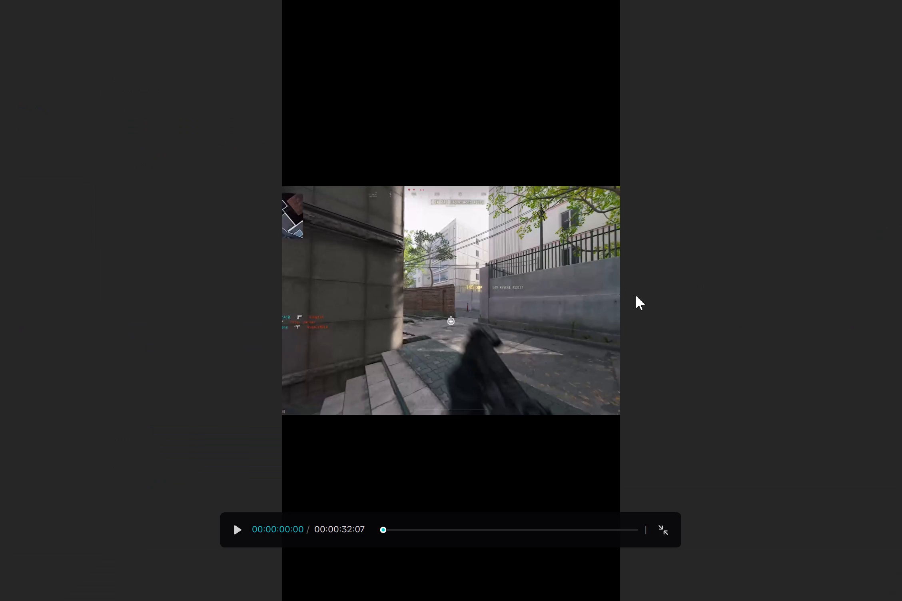
pyautogui.click(232, 524)
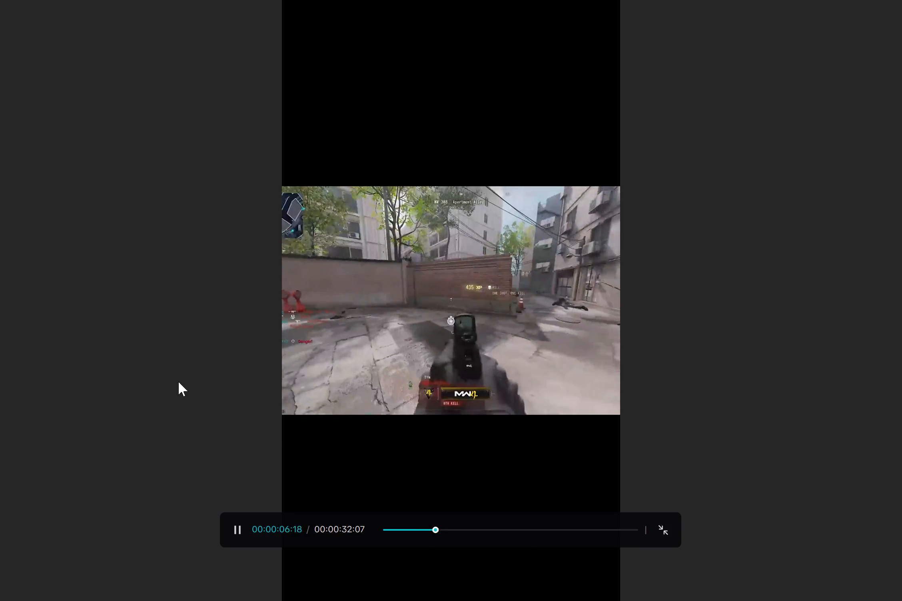
pyautogui.click(665, 525)
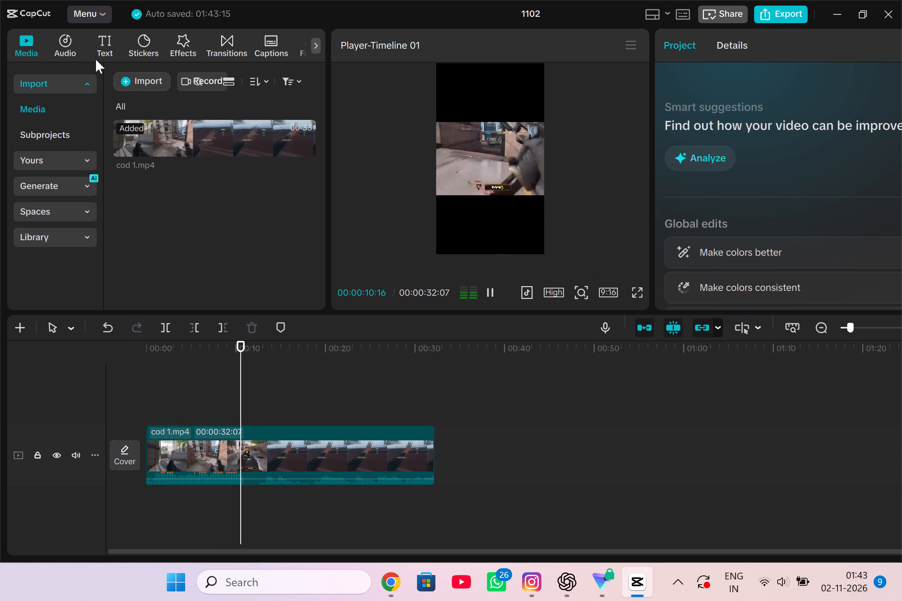
# Add a default text clip above the video at about 14 seconds.
pyautogui.click(98, 48)
pyautogui.click(103, 44)
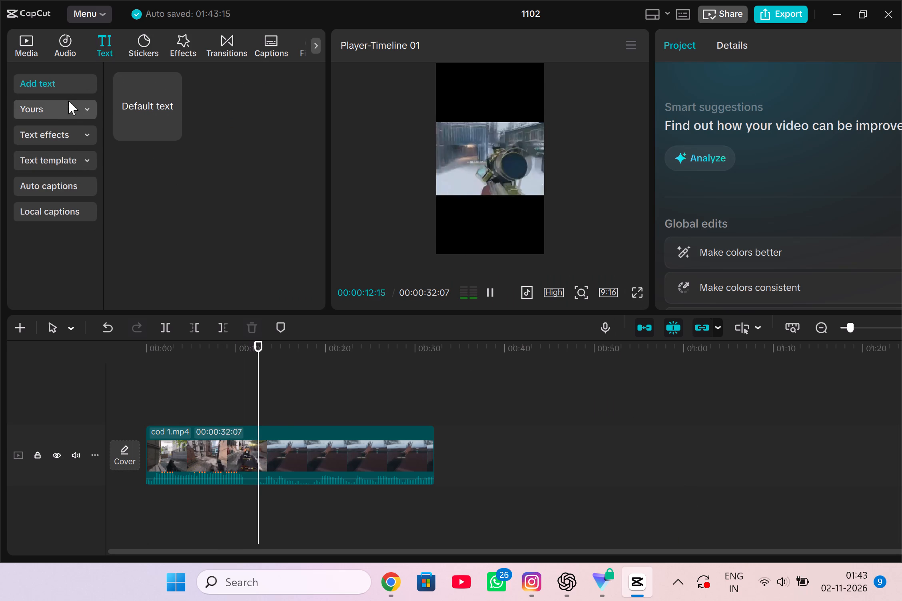
pyautogui.click(166, 125)
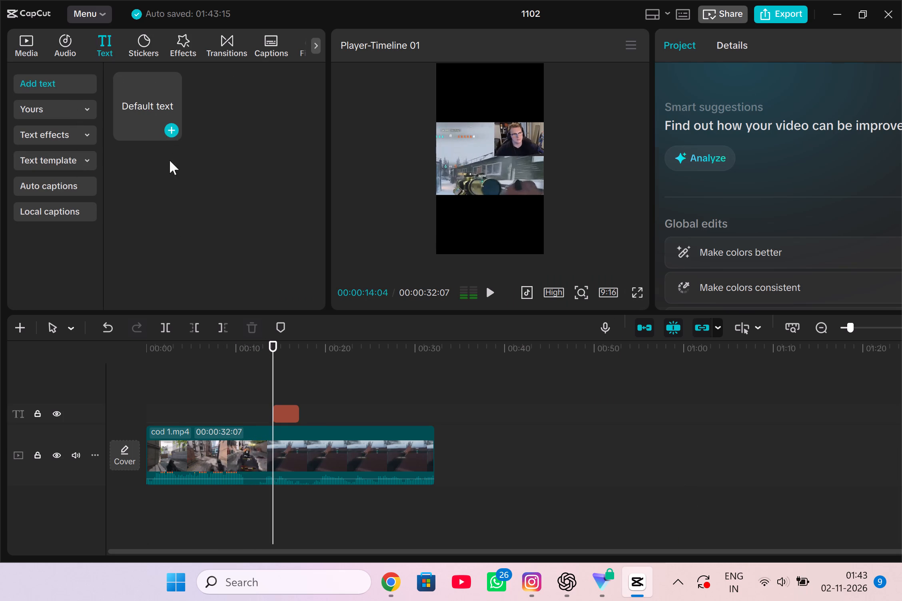
# Extend the start of the default text clip back to the beginning of the timeline.
pyautogui.moveTo(268, 409); pyautogui.dragTo(268, 408)
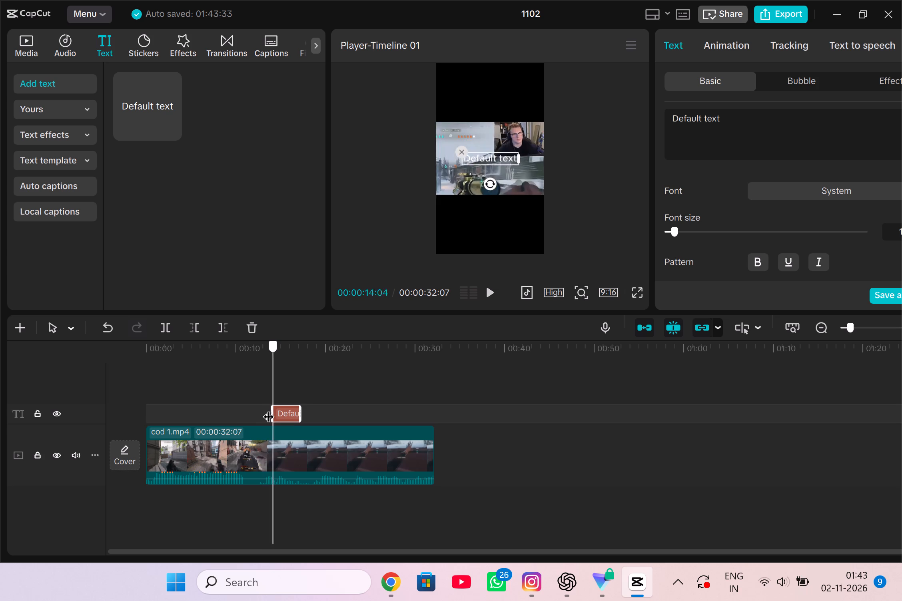
pyautogui.moveTo(268, 408); pyautogui.dragTo(188, 413)
pyautogui.click(184, 413)
pyautogui.moveTo(182, 413); pyautogui.dragTo(192, 412)
pyautogui.moveTo(271, 414); pyautogui.dragTo(147, 424)
# Extend the end of the default text clip to about the end of the cod 1.mp4 video.
pyautogui.click(297, 409)
pyautogui.moveTo(302, 410); pyautogui.dragTo(315, 413)
pyautogui.moveTo(324, 415); pyautogui.dragTo(353, 416)
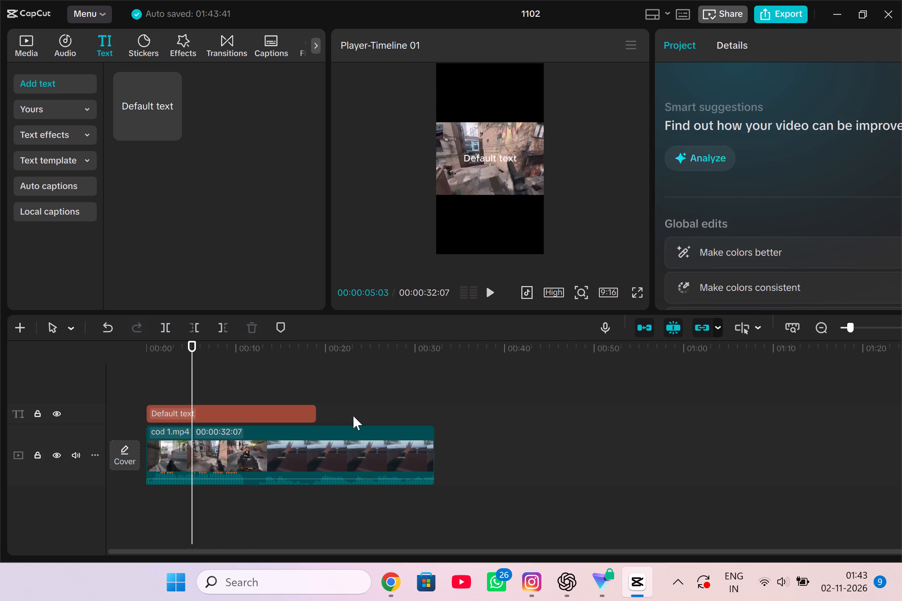
pyautogui.moveTo(353, 416); pyautogui.dragTo(355, 416)
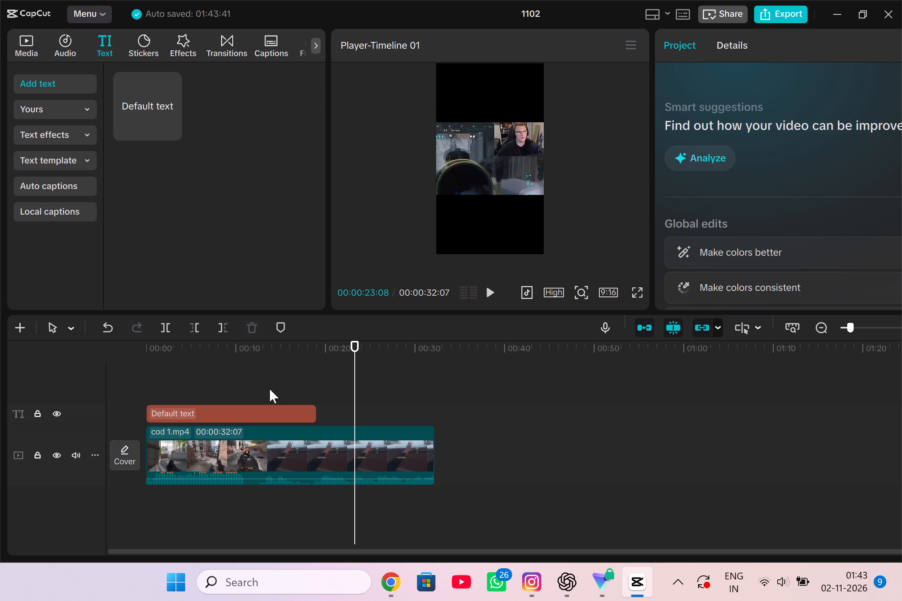
pyautogui.click(304, 414)
pyautogui.moveTo(314, 408); pyautogui.dragTo(328, 413)
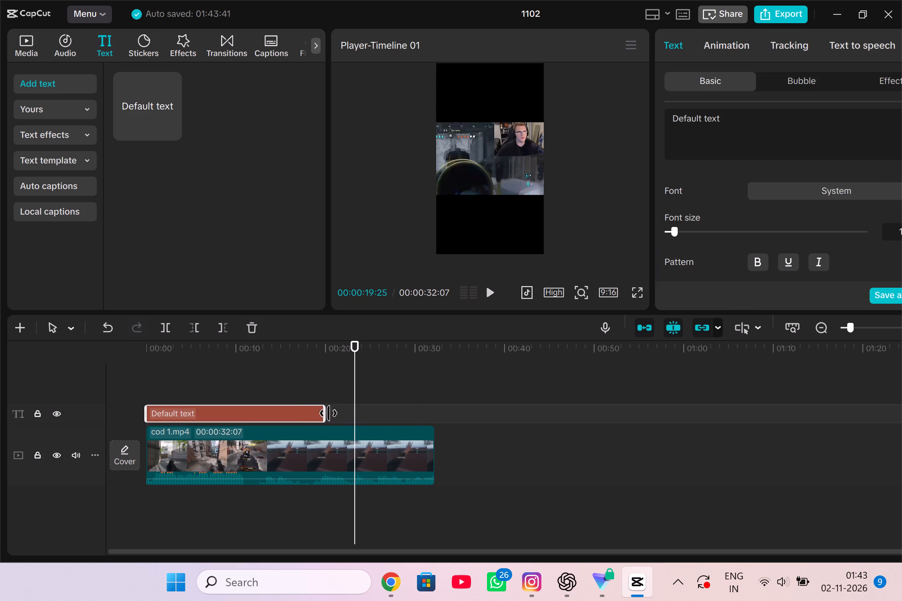
pyautogui.moveTo(328, 413); pyautogui.dragTo(434, 434)
pyautogui.moveTo(438, 413); pyautogui.dragTo(437, 413)
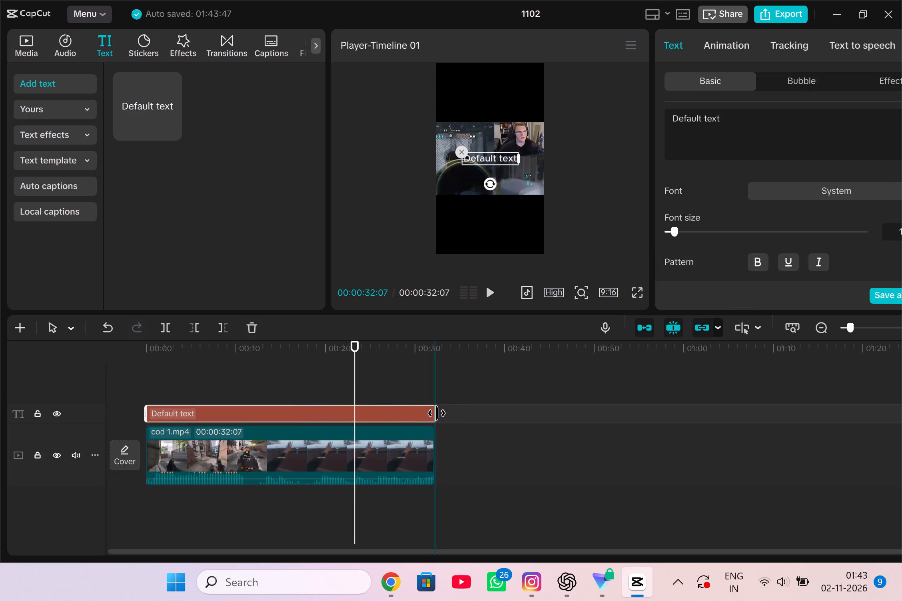
pyautogui.moveTo(437, 413); pyautogui.dragTo(434, 415)
pyautogui.moveTo(434, 415); pyautogui.dragTo(433, 420)
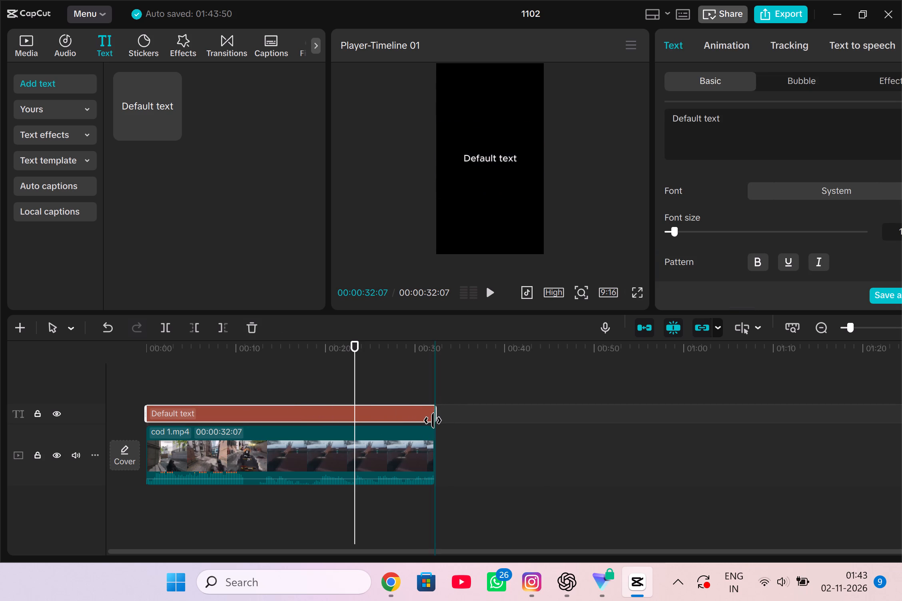
pyautogui.moveTo(433, 420); pyautogui.dragTo(428, 422)
# Move the default text into the black area above the video, centred horizontally.
pyautogui.moveTo(495, 157); pyautogui.dragTo(490, 101)
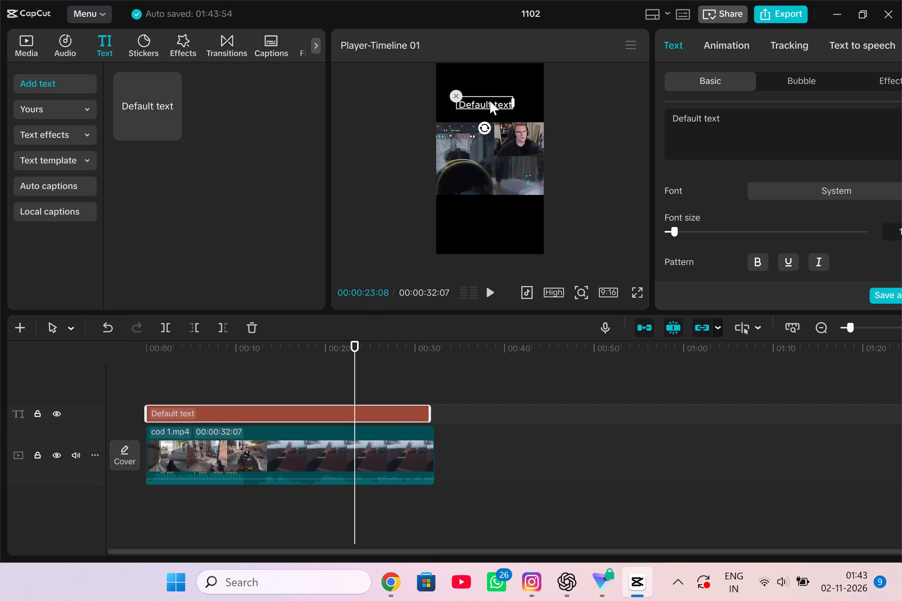
pyautogui.moveTo(490, 101); pyautogui.dragTo(495, 96)
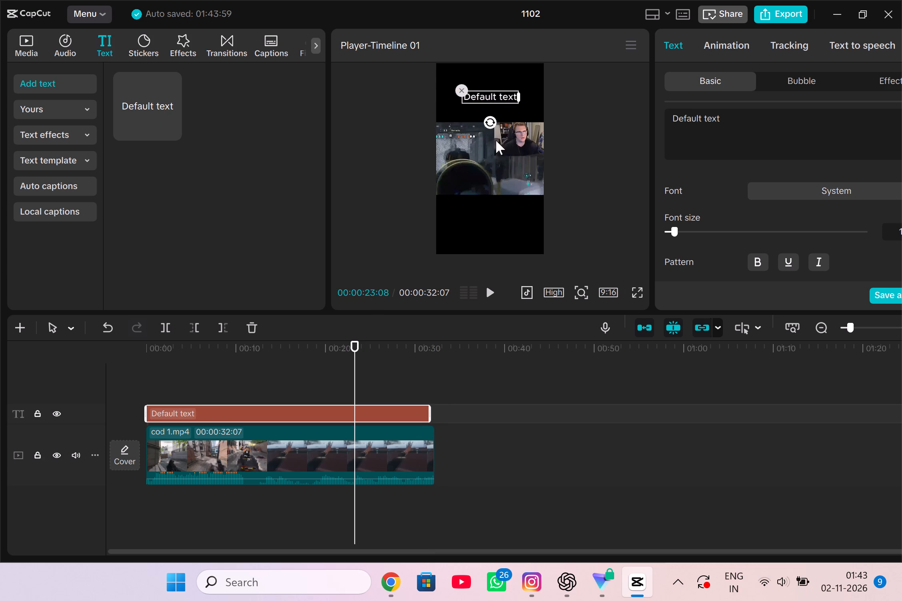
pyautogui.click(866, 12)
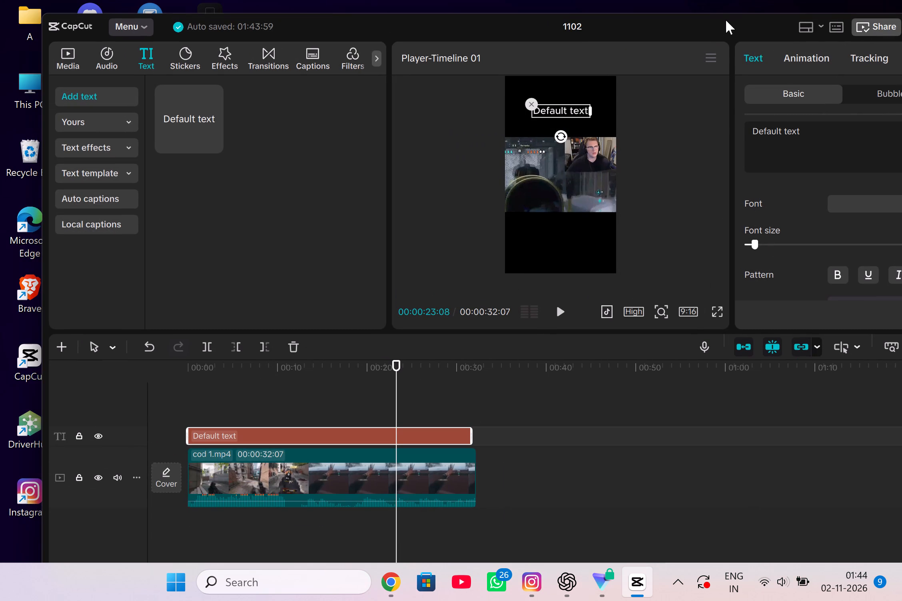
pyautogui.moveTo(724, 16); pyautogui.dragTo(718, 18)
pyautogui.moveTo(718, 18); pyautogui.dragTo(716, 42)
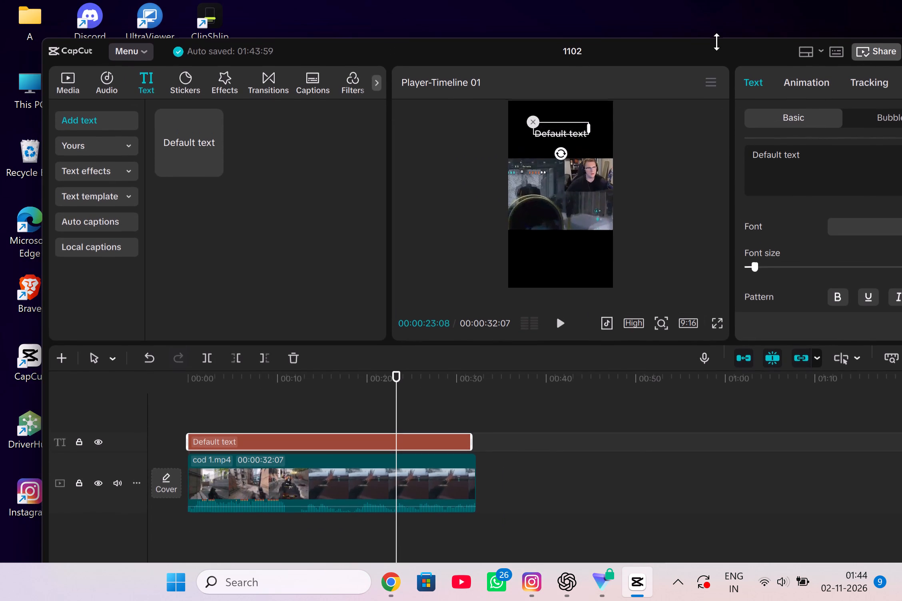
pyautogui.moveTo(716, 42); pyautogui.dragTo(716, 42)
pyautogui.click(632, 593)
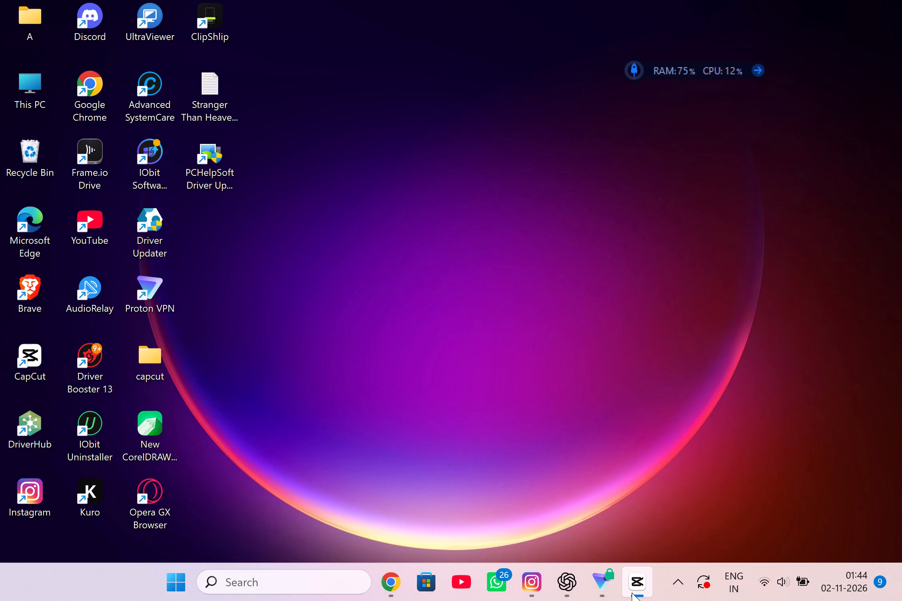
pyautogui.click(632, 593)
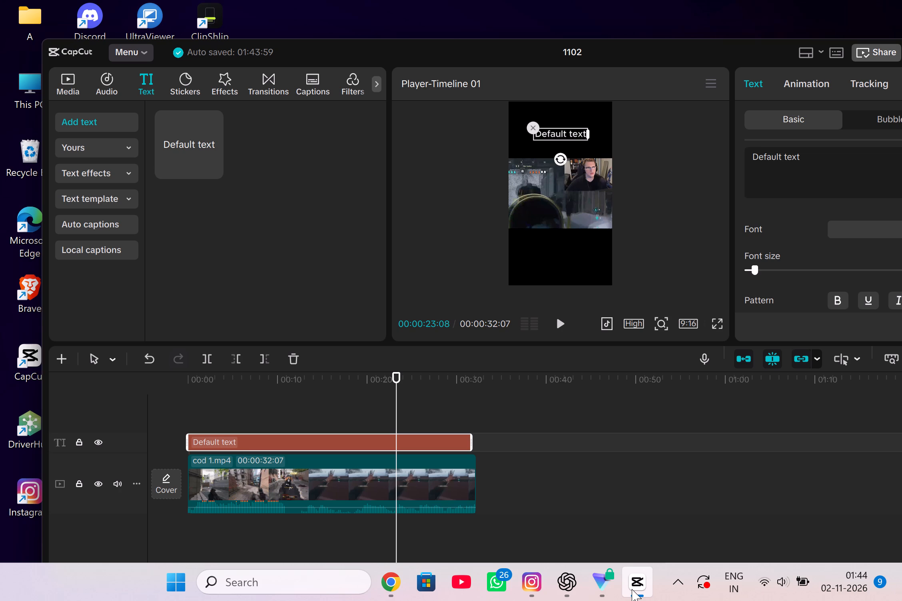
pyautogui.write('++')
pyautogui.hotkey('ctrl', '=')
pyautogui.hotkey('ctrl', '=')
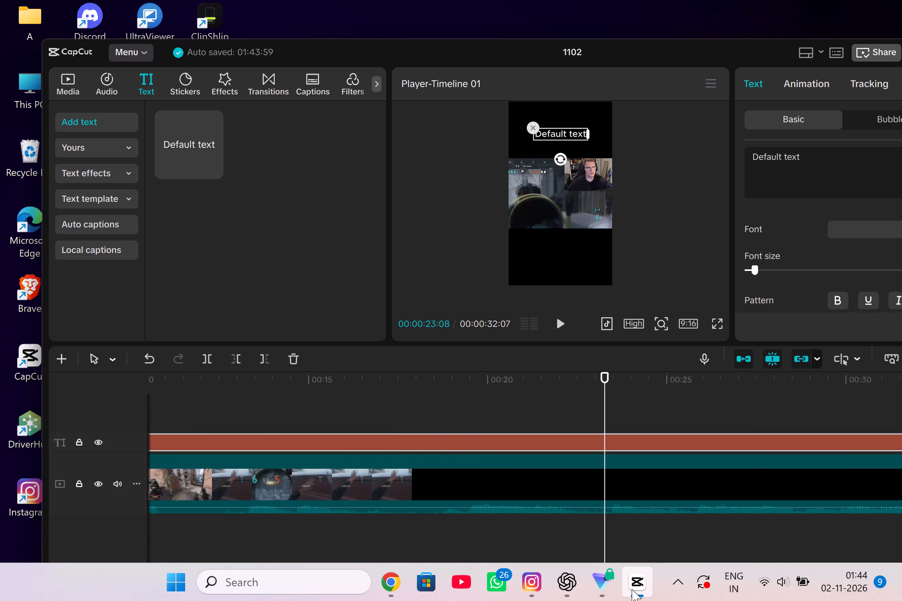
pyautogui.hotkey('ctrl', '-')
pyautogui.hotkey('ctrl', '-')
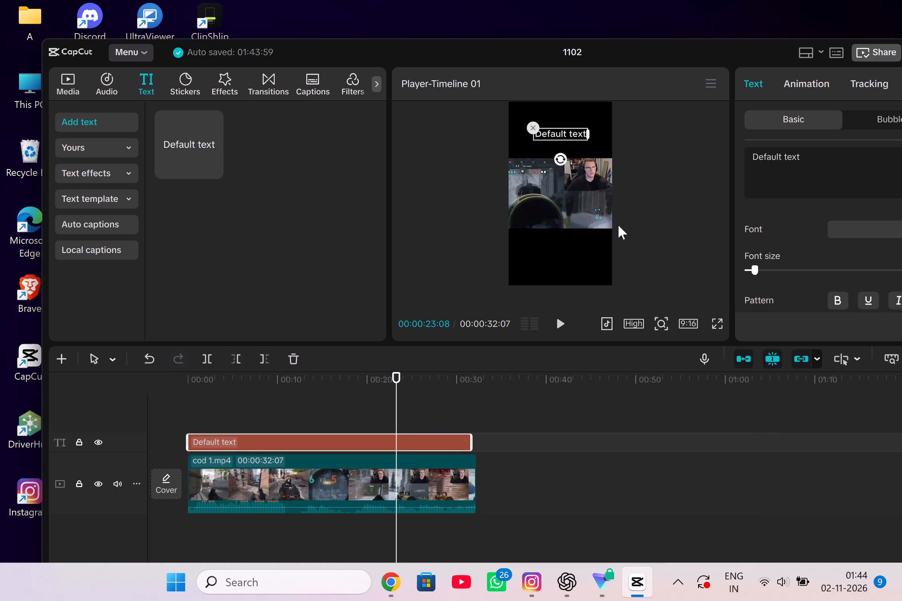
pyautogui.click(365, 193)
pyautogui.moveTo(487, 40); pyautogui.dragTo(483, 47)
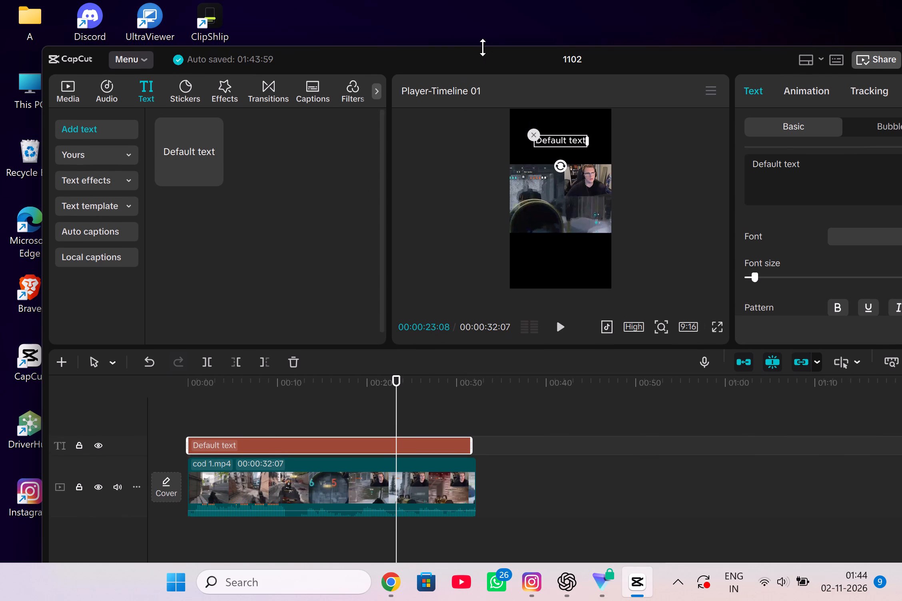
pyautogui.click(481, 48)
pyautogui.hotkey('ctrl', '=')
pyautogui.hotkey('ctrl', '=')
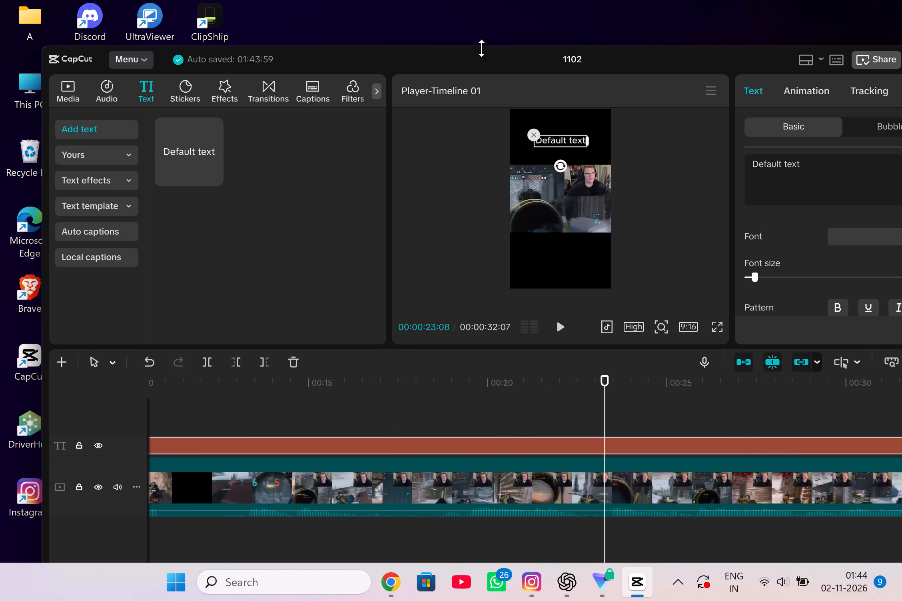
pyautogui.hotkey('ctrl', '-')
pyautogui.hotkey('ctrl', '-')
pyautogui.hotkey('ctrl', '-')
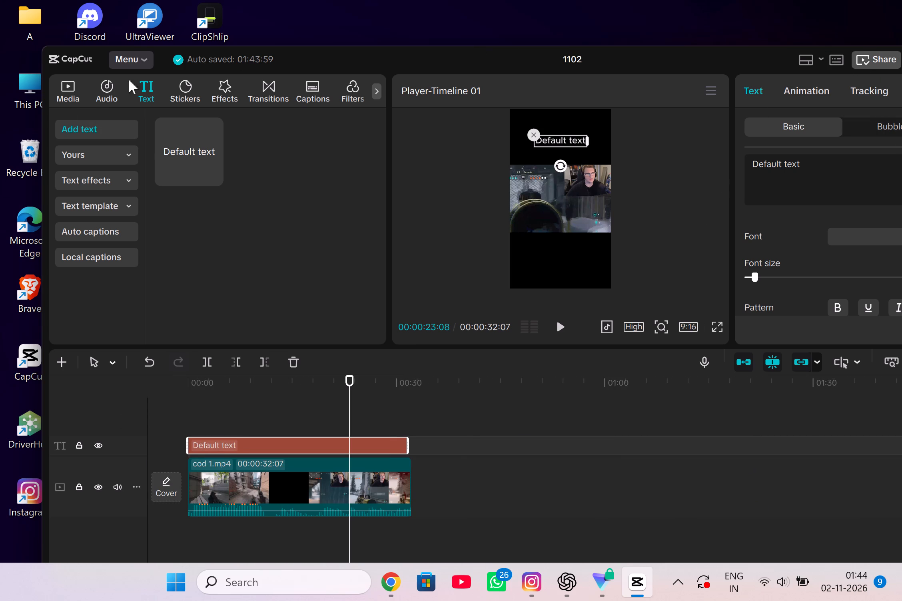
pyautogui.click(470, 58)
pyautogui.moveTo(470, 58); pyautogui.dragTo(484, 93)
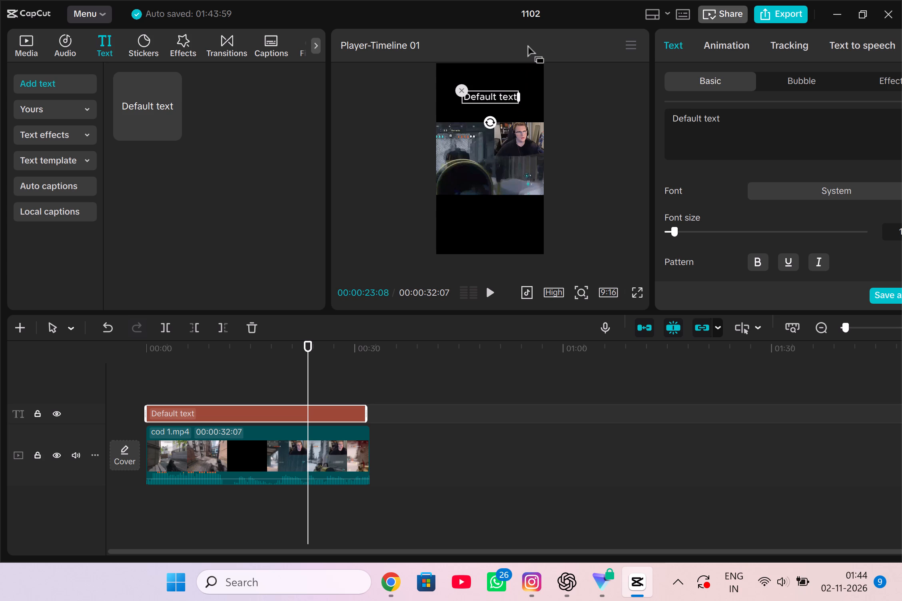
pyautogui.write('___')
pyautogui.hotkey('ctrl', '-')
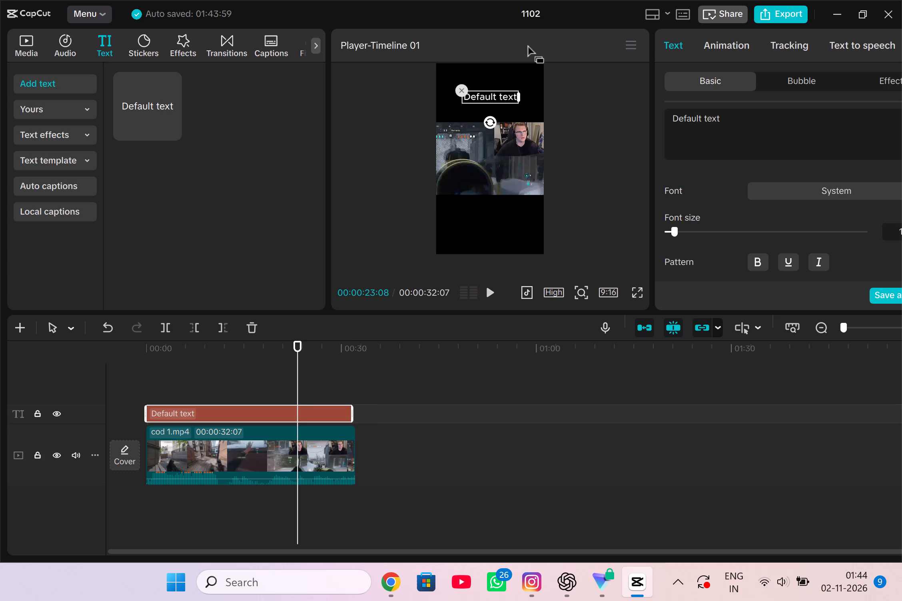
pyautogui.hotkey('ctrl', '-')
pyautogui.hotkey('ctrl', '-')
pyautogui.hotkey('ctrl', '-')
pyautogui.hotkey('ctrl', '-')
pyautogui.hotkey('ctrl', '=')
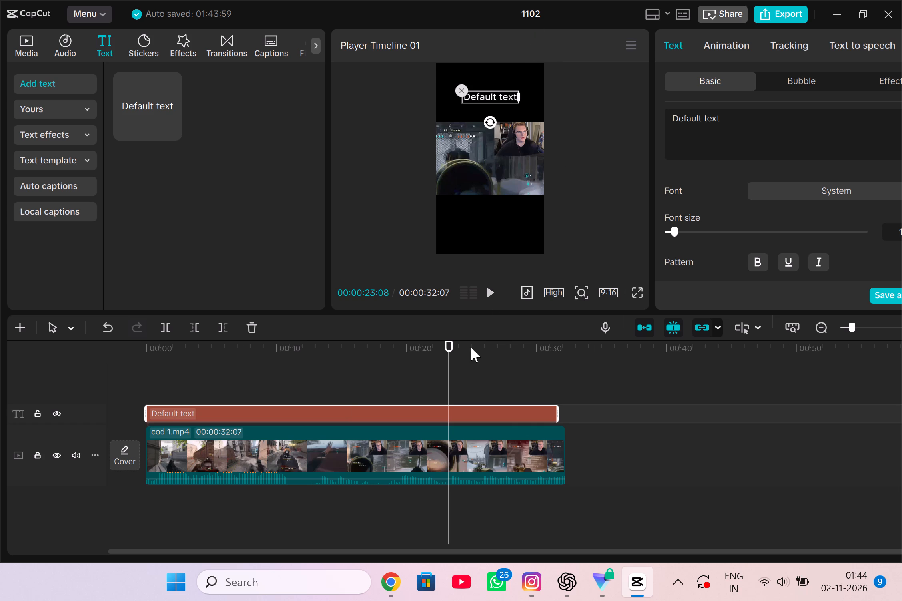
# Return the playhead to the beginning of the timeline.
pyautogui.moveTo(449, 340); pyautogui.dragTo(598, 409)
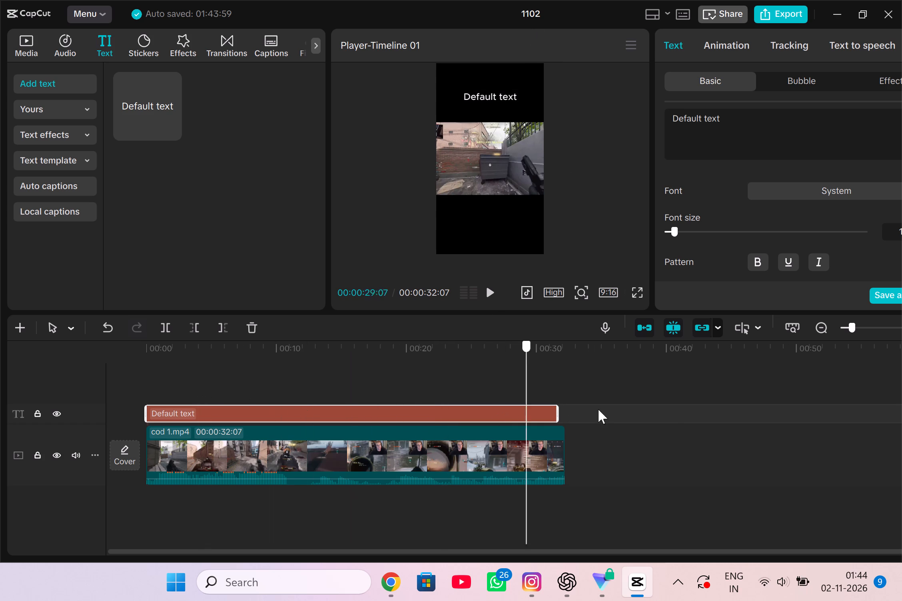
pyautogui.moveTo(598, 409); pyautogui.dragTo(117, 438)
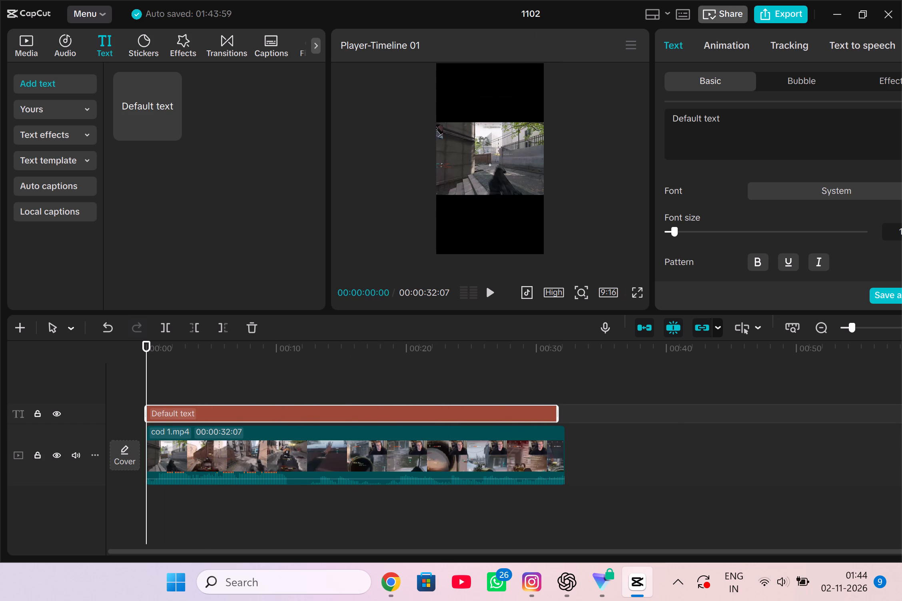
# Examine the default text's basic settings, including font size, colour, alignment and preset styles, and the list of available fonts.
pyautogui.scroll(-1, 760, 281)
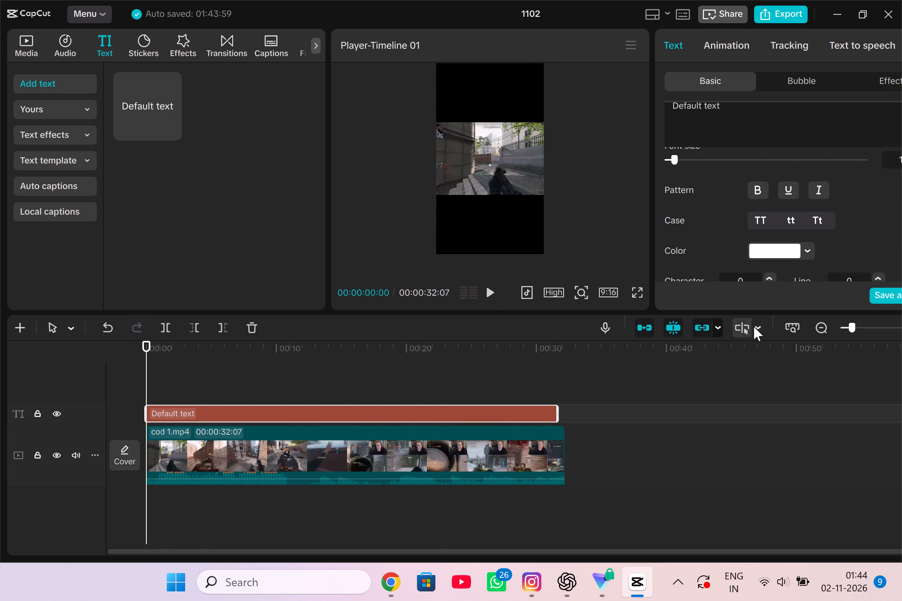
pyautogui.click(759, 326)
pyautogui.click(759, 326)
pyautogui.moveTo(765, 293); pyautogui.dragTo(768, 300)
pyautogui.scroll(-2, 728, 200)
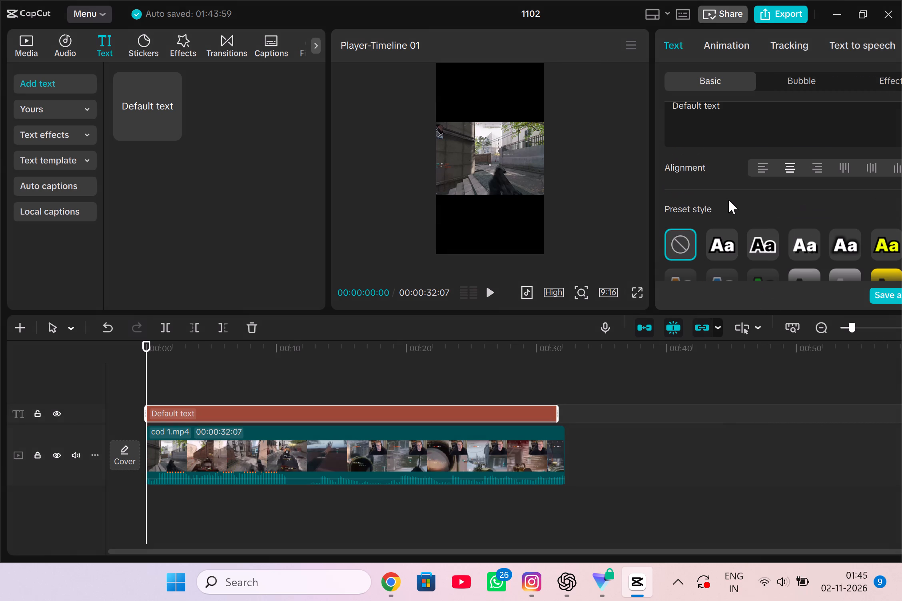
pyautogui.scroll(2, 728, 200)
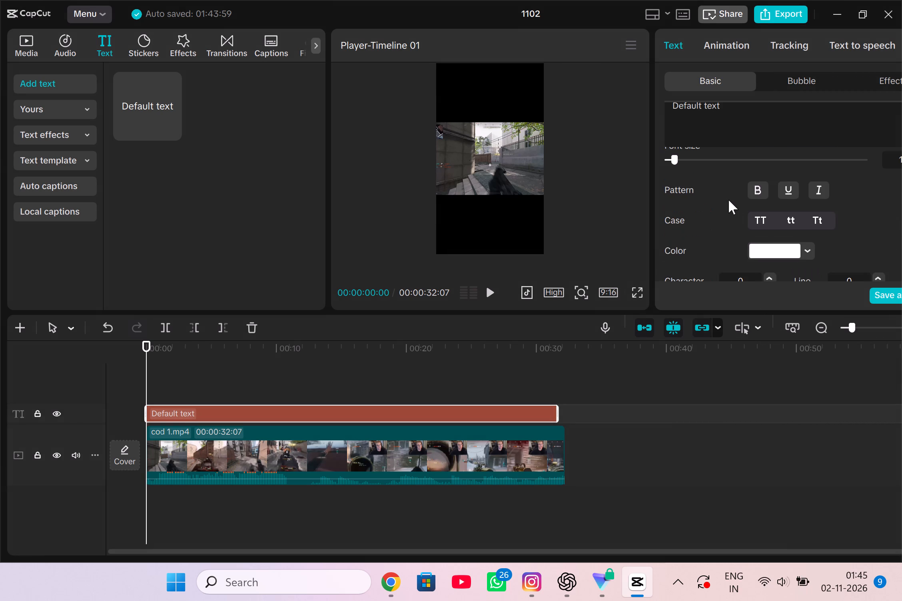
pyautogui.scroll(1, 728, 200)
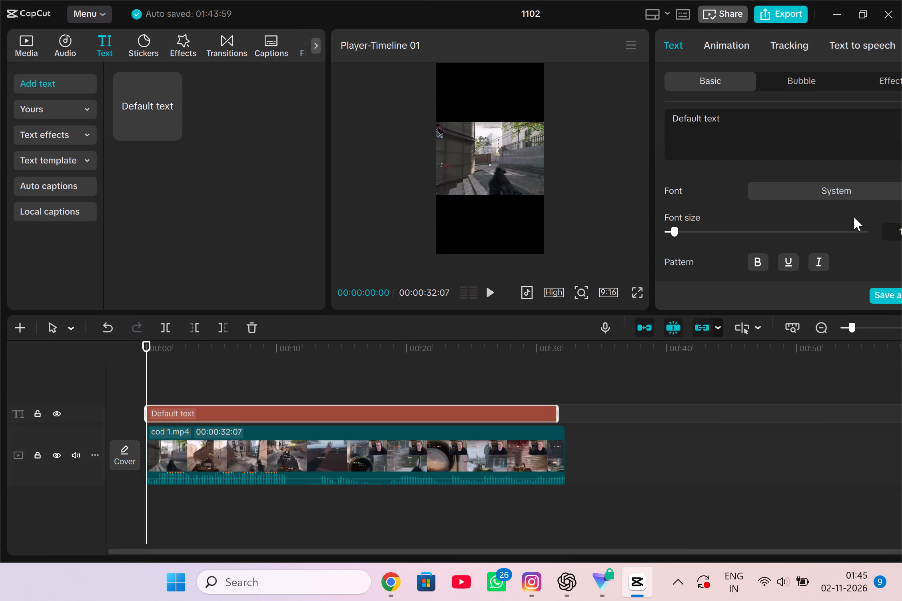
pyautogui.click(900, 233)
pyautogui.moveTo(692, 201); pyautogui.dragTo(694, 213)
pyautogui.click(694, 213)
pyautogui.click(680, 190)
pyautogui.click(802, 185)
pyautogui.click(803, 188)
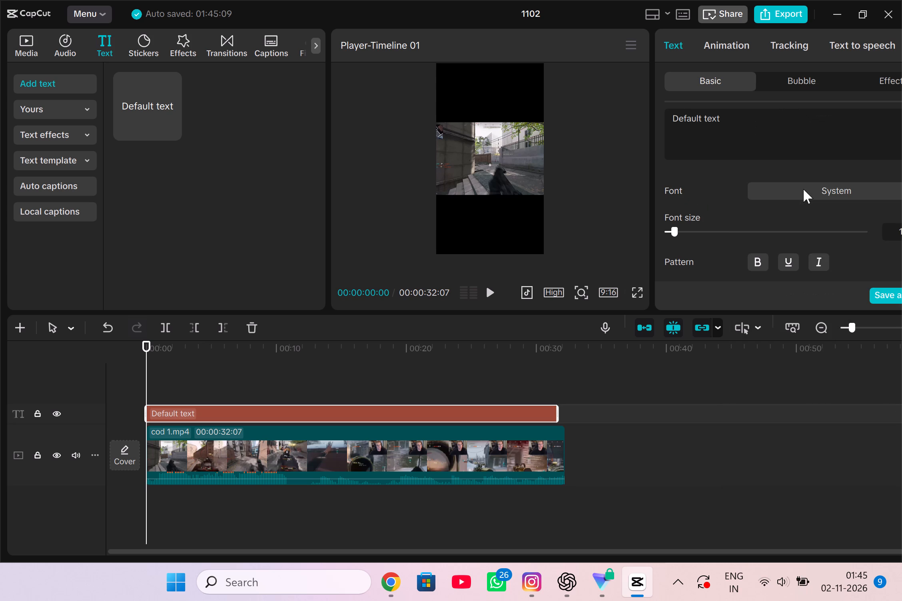
pyautogui.click(803, 189)
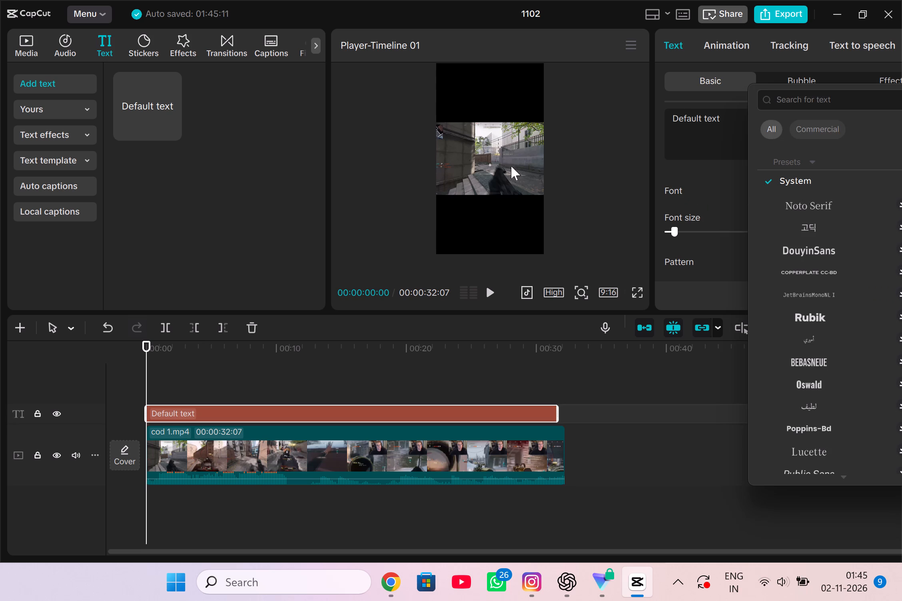
pyautogui.click(581, 130)
# Switch to Chrome and reopen the recently closed "MediaSilo - Modern Warfare 4 Release" page.
pyautogui.click(844, 13)
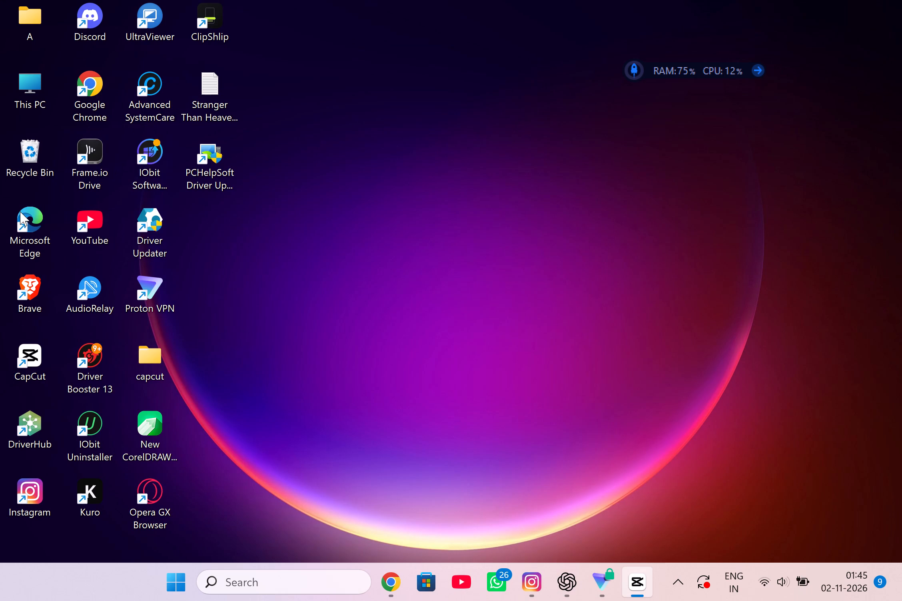
pyautogui.click(391, 594)
pyautogui.click(3, 13)
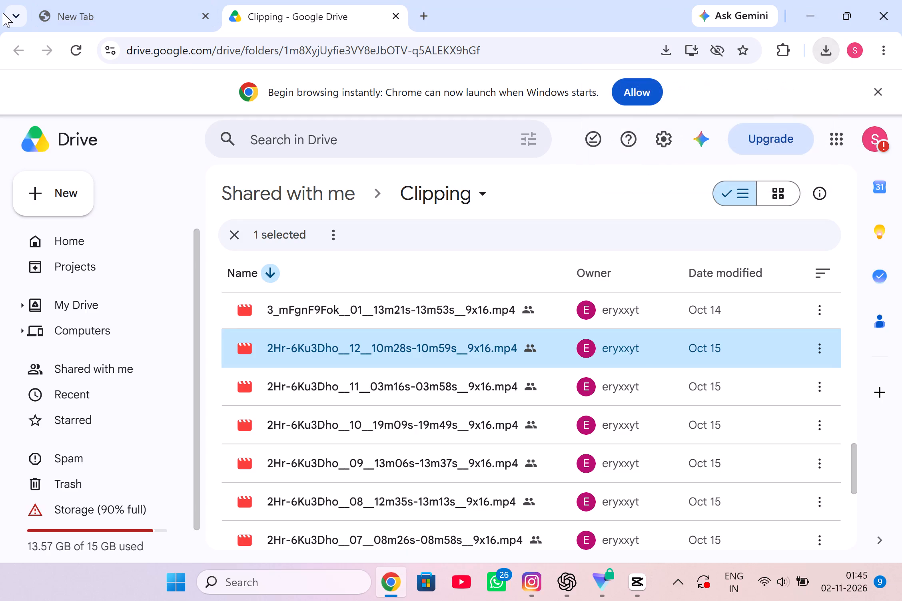
pyautogui.click(2, 13)
pyautogui.click(9, 12)
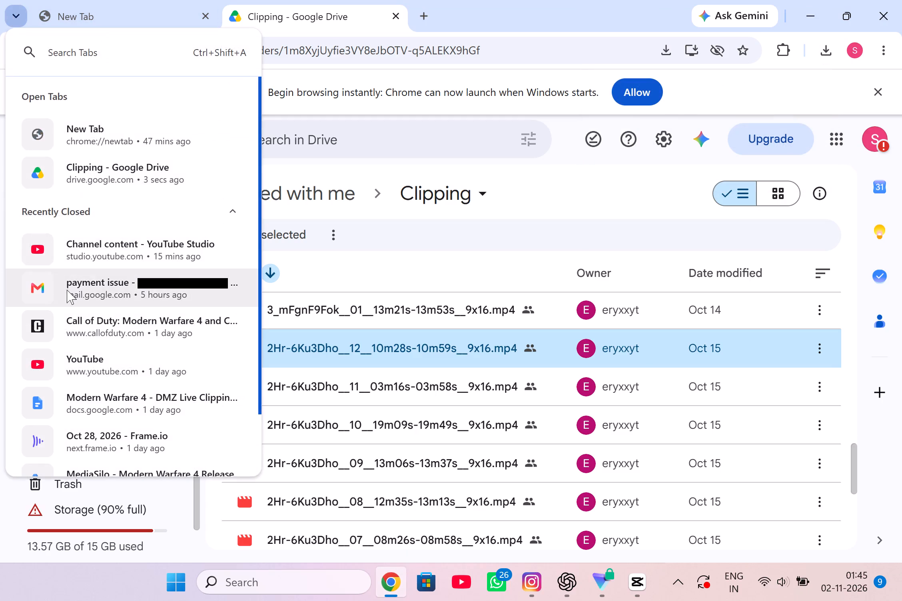
pyautogui.scroll(-1, 102, 357)
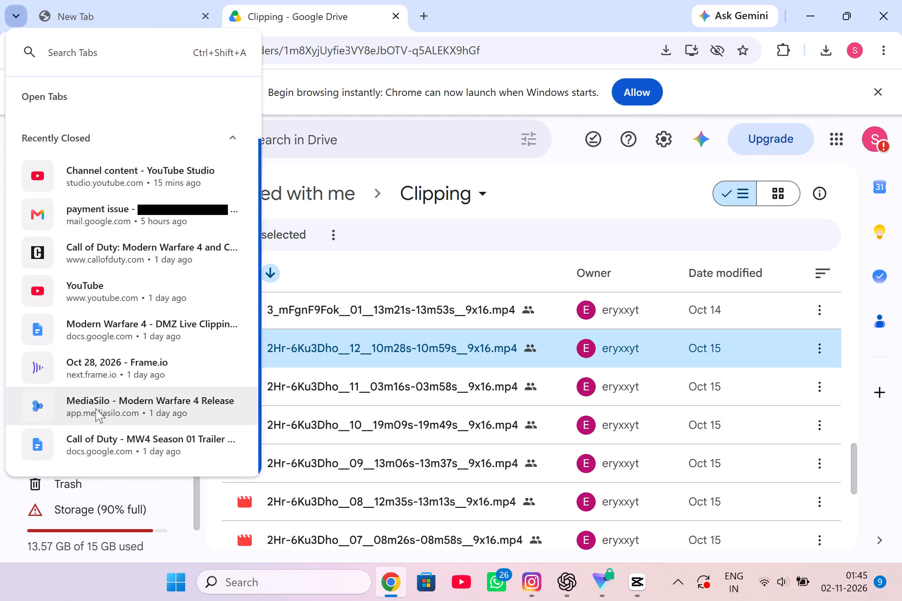
pyautogui.scroll(-1, 105, 426)
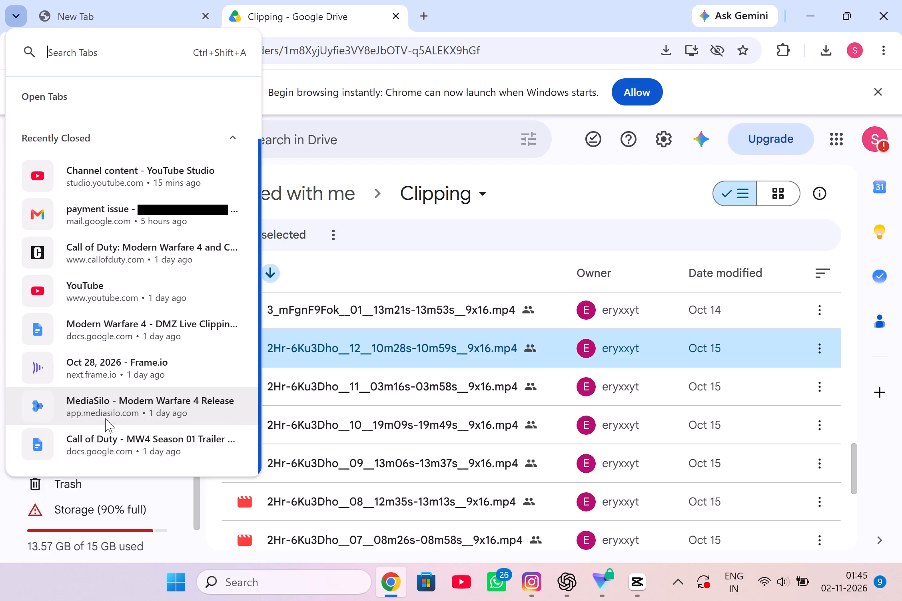
pyautogui.click(112, 400)
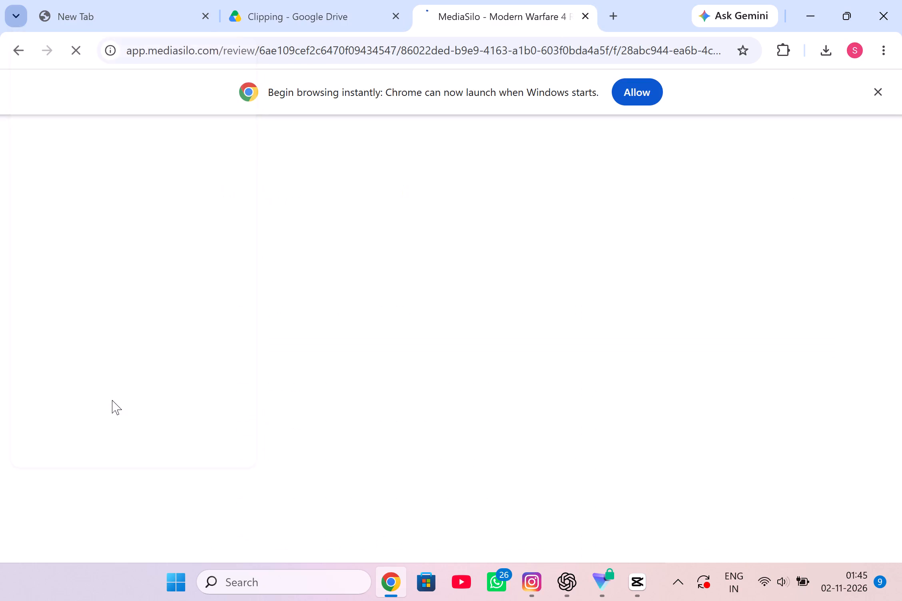
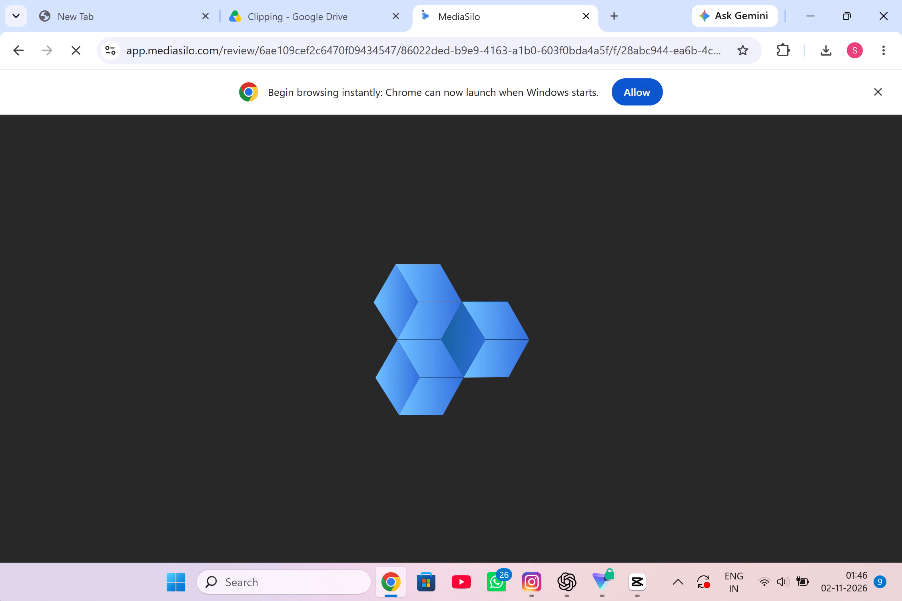
# Close the reopened MediaSilo page, keeping the Clipping Google Drive page open in Chrome.
pyautogui.scroll(-1, 39, 600)
pyautogui.scroll(-4, 229, 384)
pyautogui.scroll(-3, 485, 299)
pyautogui.click(585, 17)
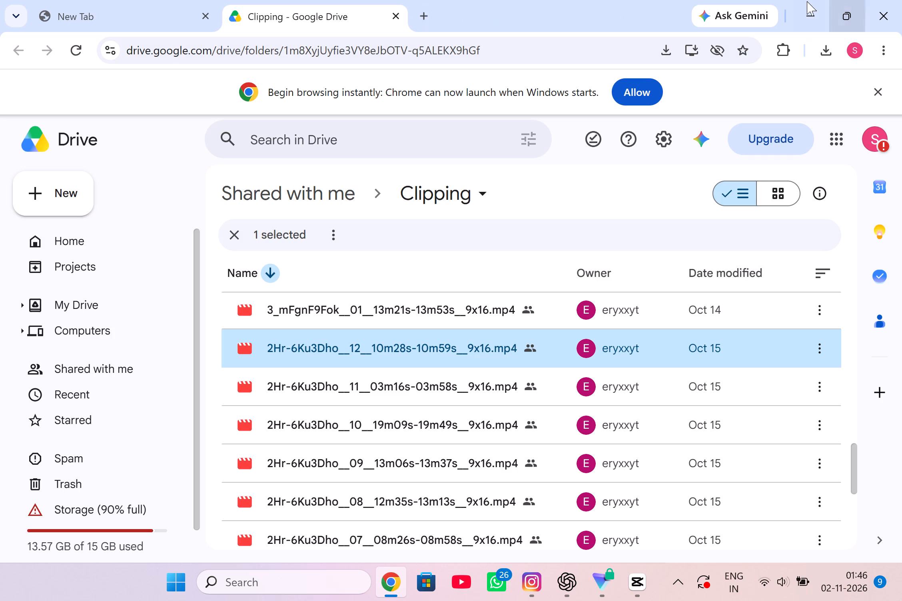
pyautogui.click(807, 1)
pyautogui.click(385, 579)
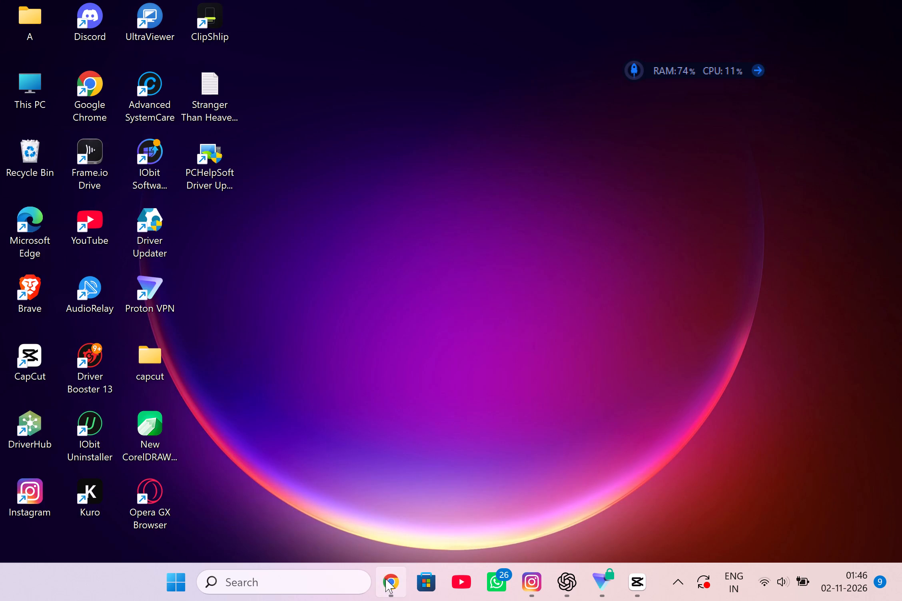
# Search the open and recently closed tabs for "con" and reopen the "Content Rewards | Clipping Culture" page on Whop.
pyautogui.click(8, 14)
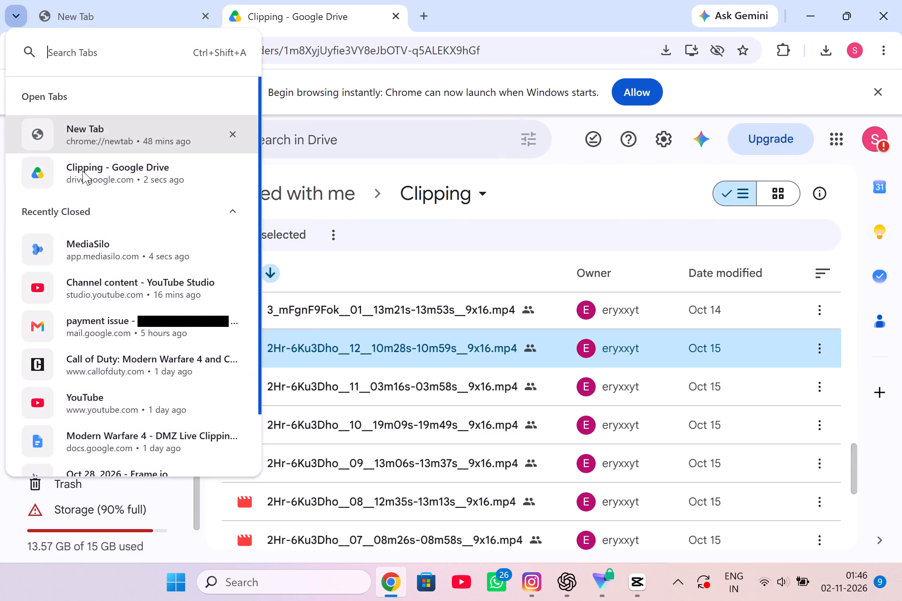
pyautogui.scroll(-8, 100, 259)
pyautogui.scroll(6, 100, 266)
pyautogui.click(61, 54)
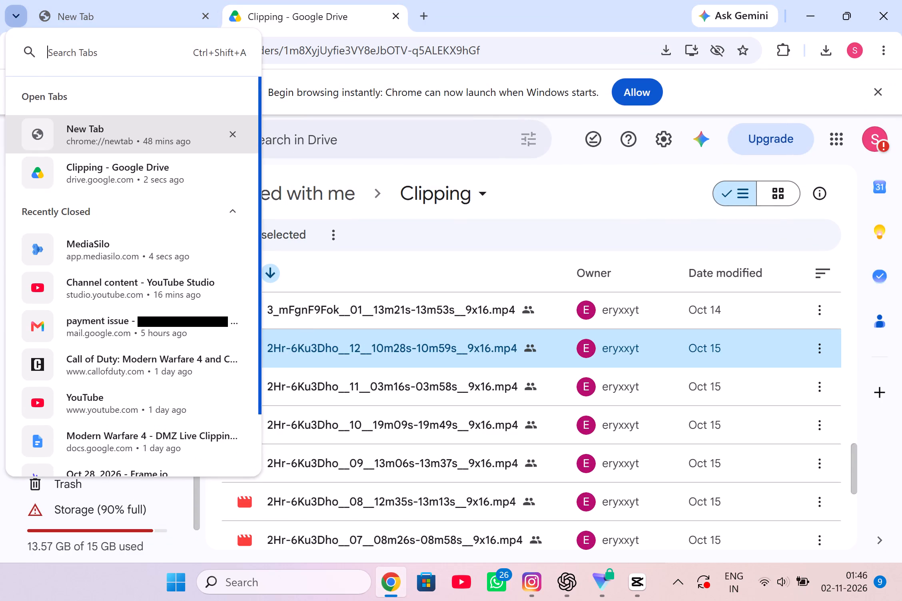
pyautogui.write('c c')
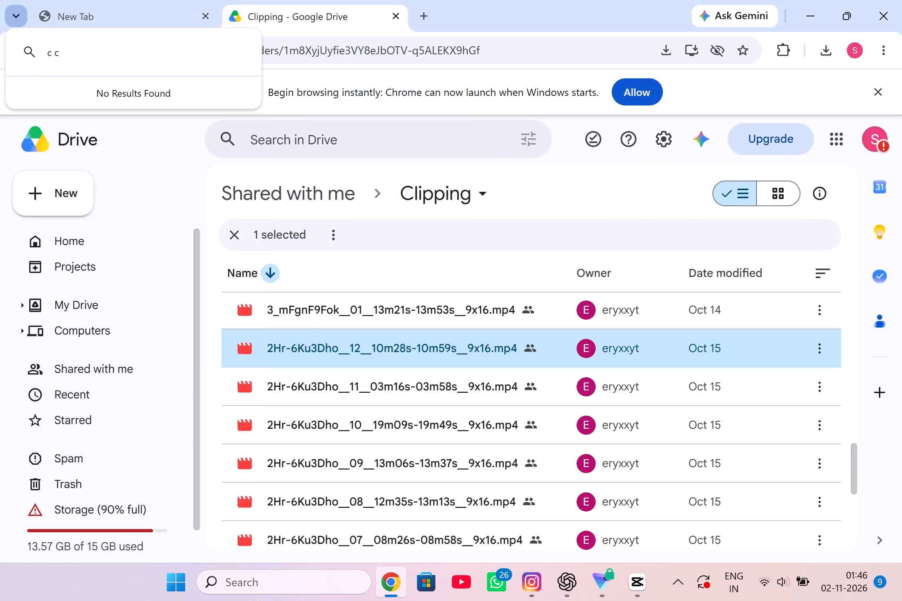
pyautogui.press('BackSpace')
pyautogui.press('BackSpace')
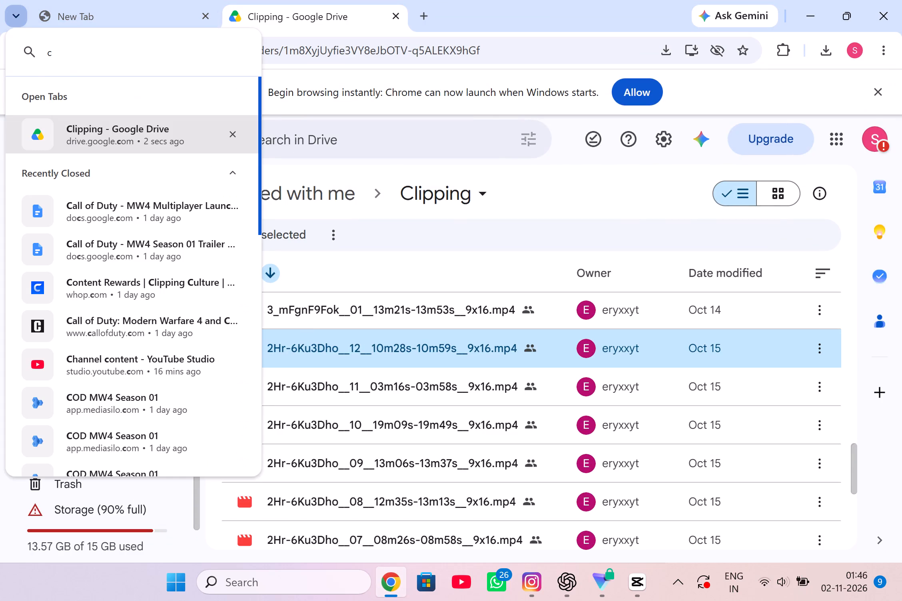
pyautogui.write('on')
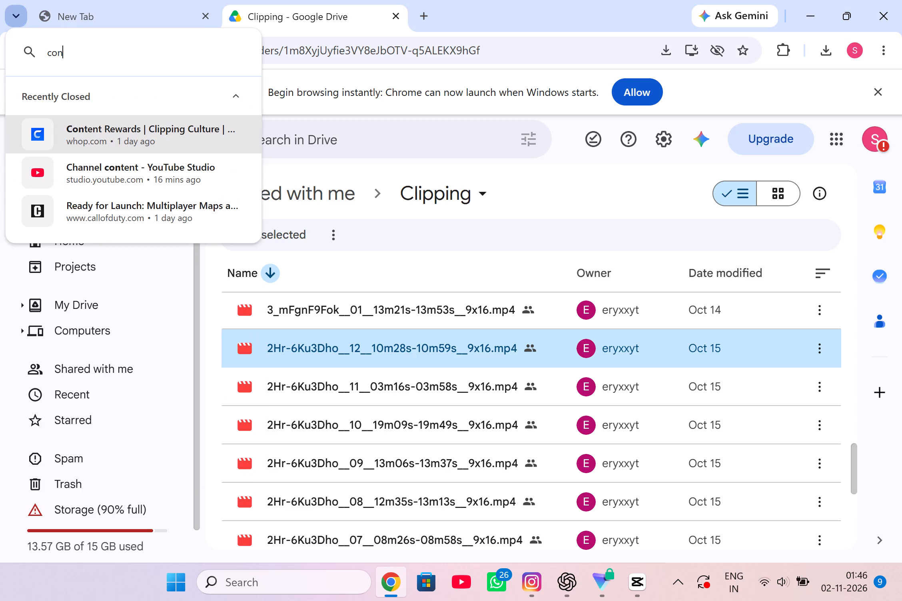
pyautogui.press('space')
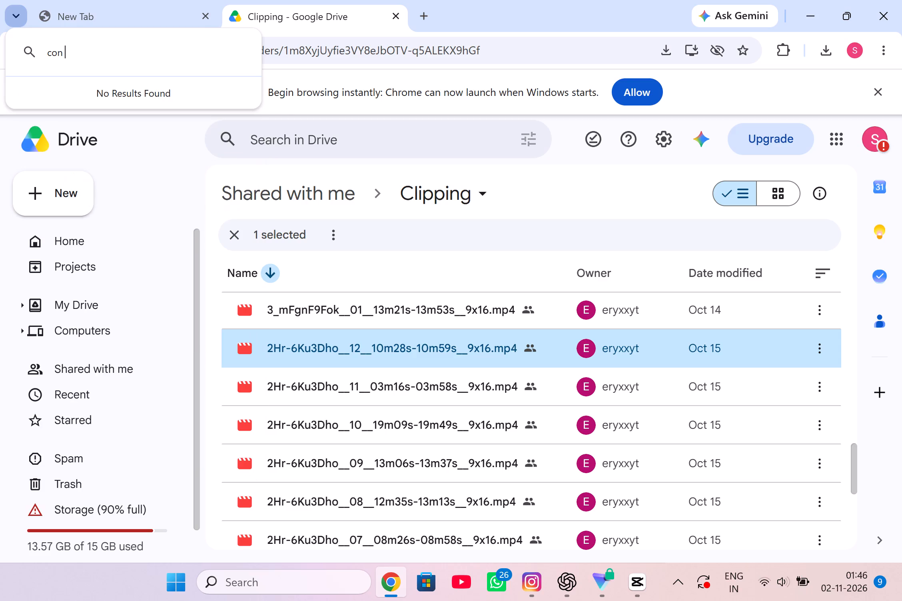
pyautogui.press('BackSpace')
pyautogui.doubleClick(113, 139)
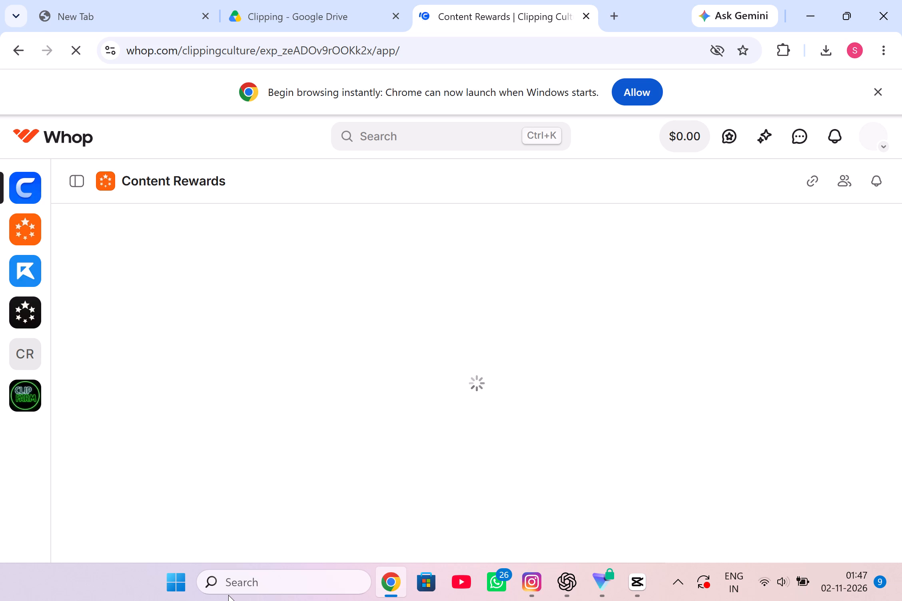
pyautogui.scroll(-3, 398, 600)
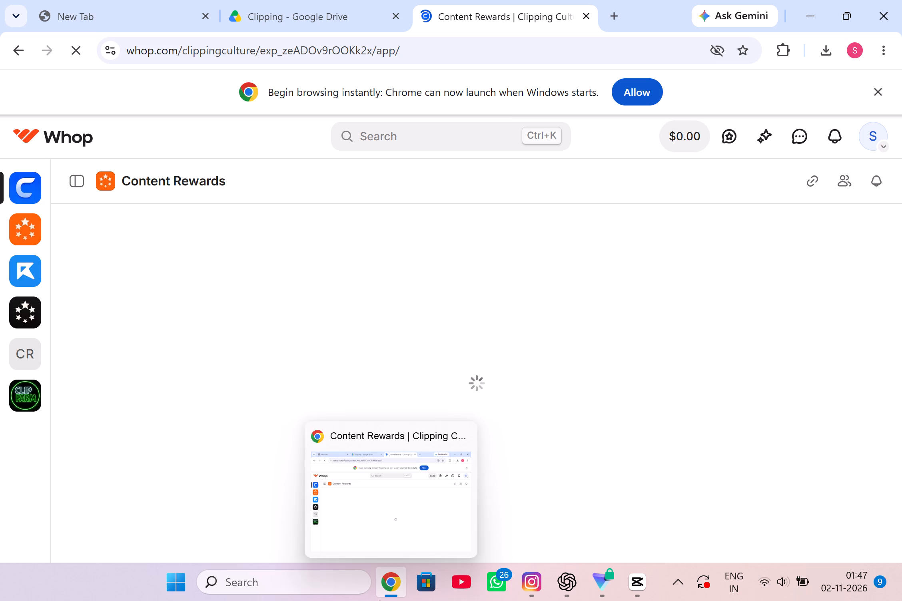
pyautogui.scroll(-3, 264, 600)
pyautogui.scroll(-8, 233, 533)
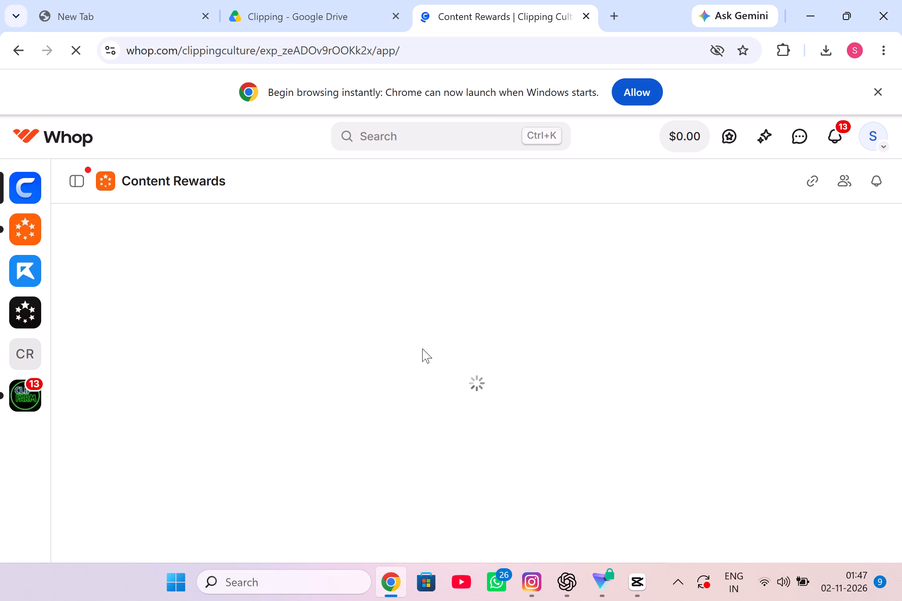
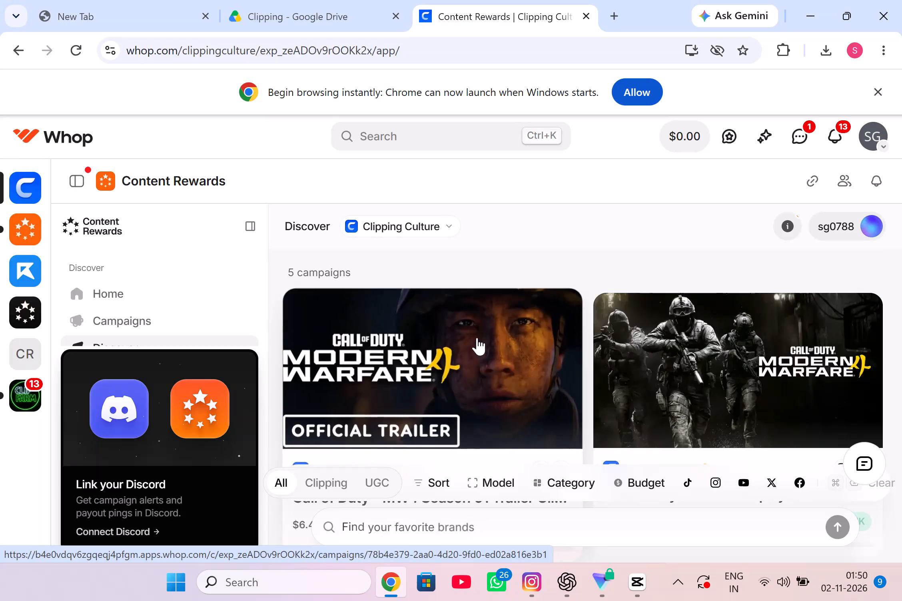
# Browse the Clipping Culture campaigns and open "Call of Duty - MW4 Multiplayer Launch Clipping".
pyautogui.scroll(-3, 477, 338)
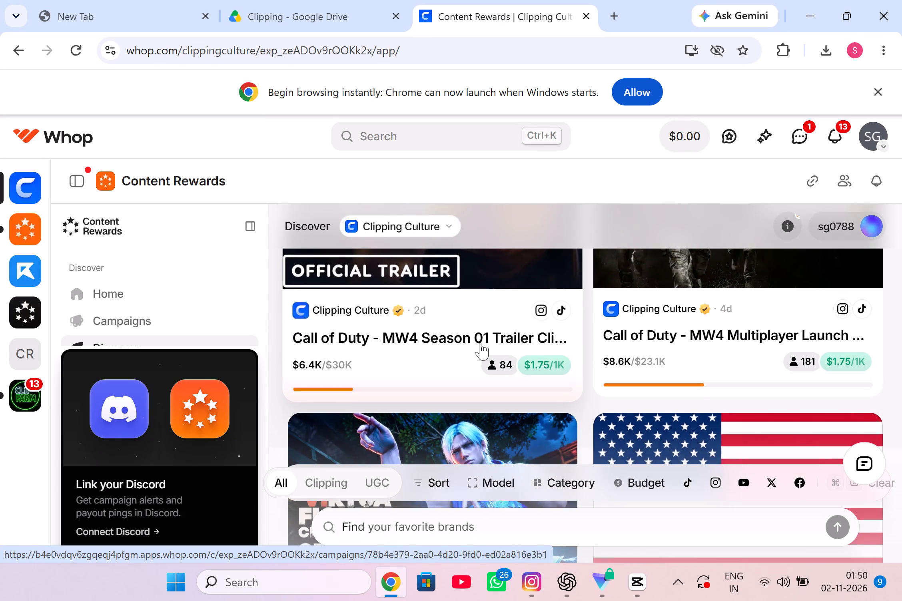
pyautogui.scroll(-5, 480, 353)
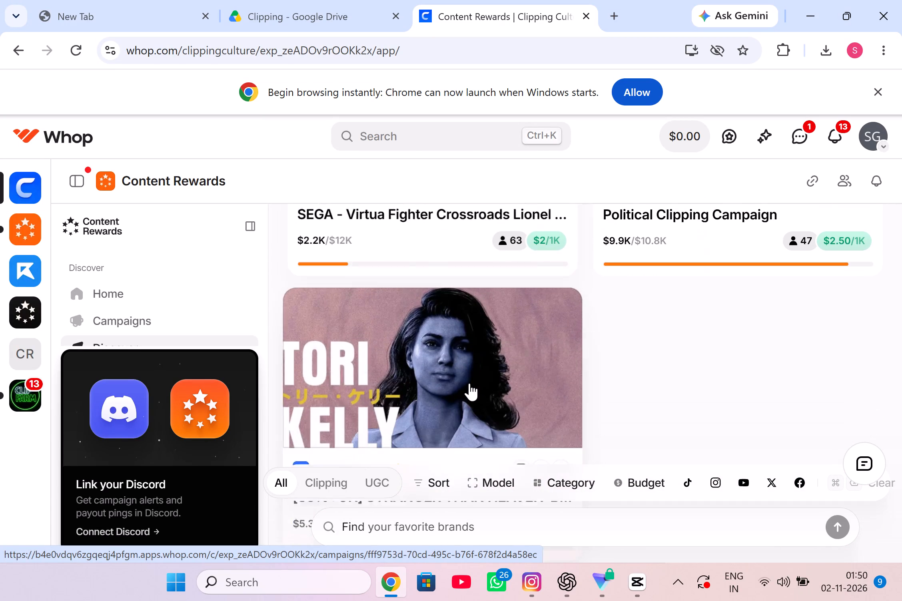
pyautogui.scroll(6, 469, 383)
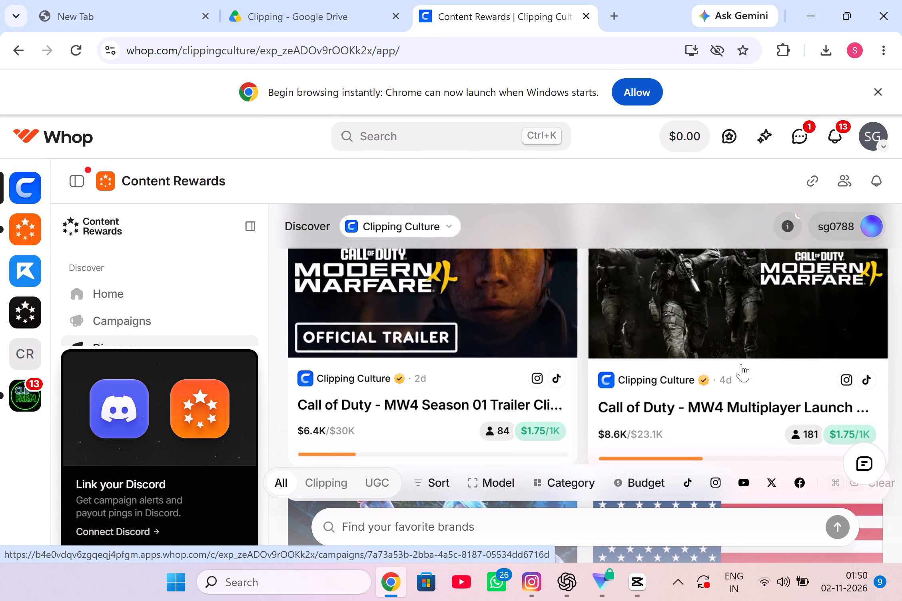
pyautogui.doubleClick(796, 351)
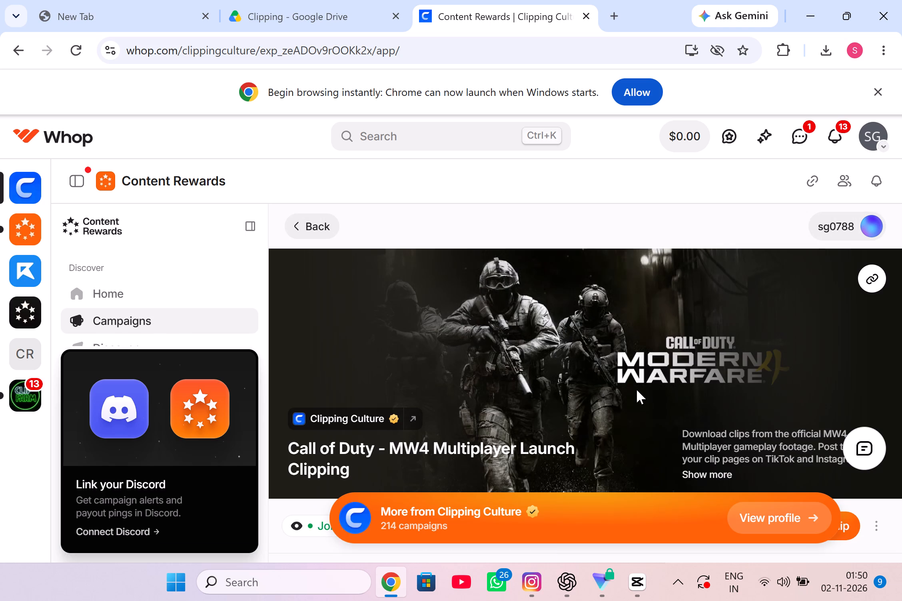
# Open the Google Doc listed in the campaign's reference materials.
pyautogui.scroll(-3, 573, 407)
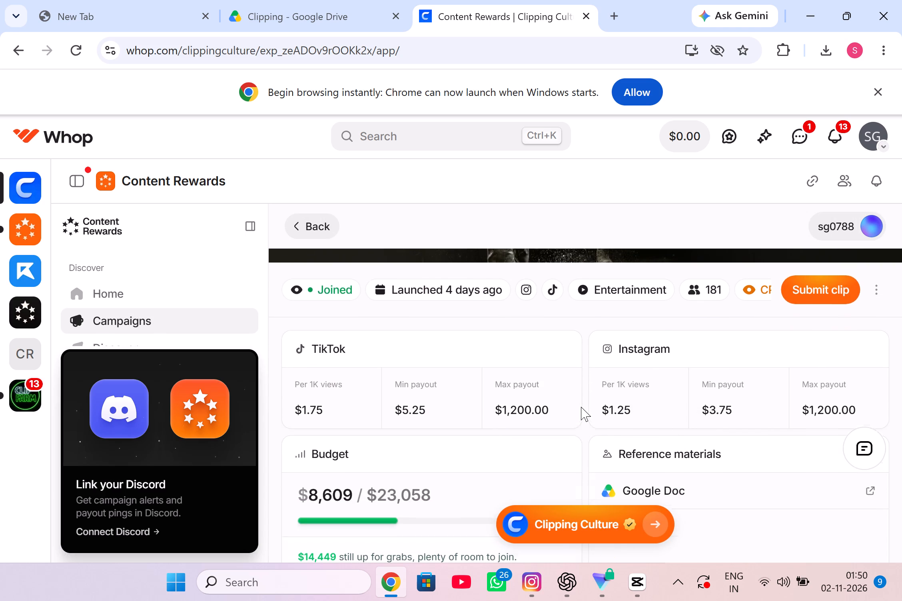
pyautogui.scroll(-1, 581, 407)
pyautogui.click(674, 408)
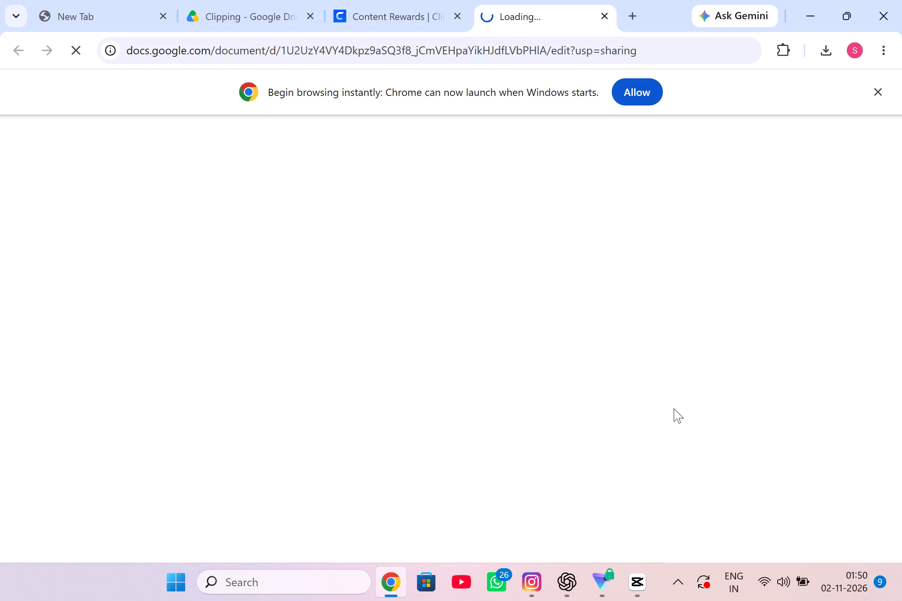
# Follow the MediaSilo content link given in the document's "What to do" section.
pyautogui.scroll(-2, 432, 348)
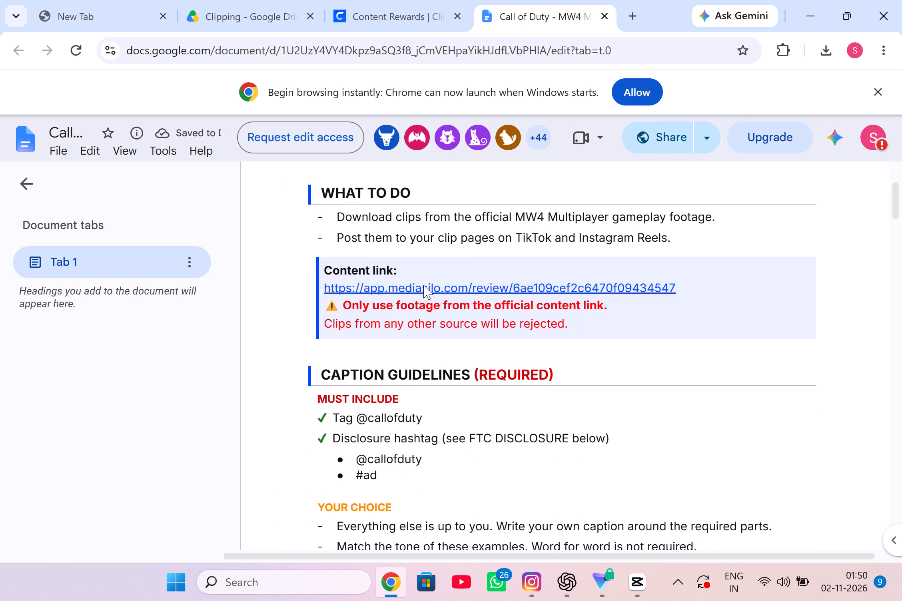
pyautogui.doubleClick(424, 285)
pyautogui.click(424, 313)
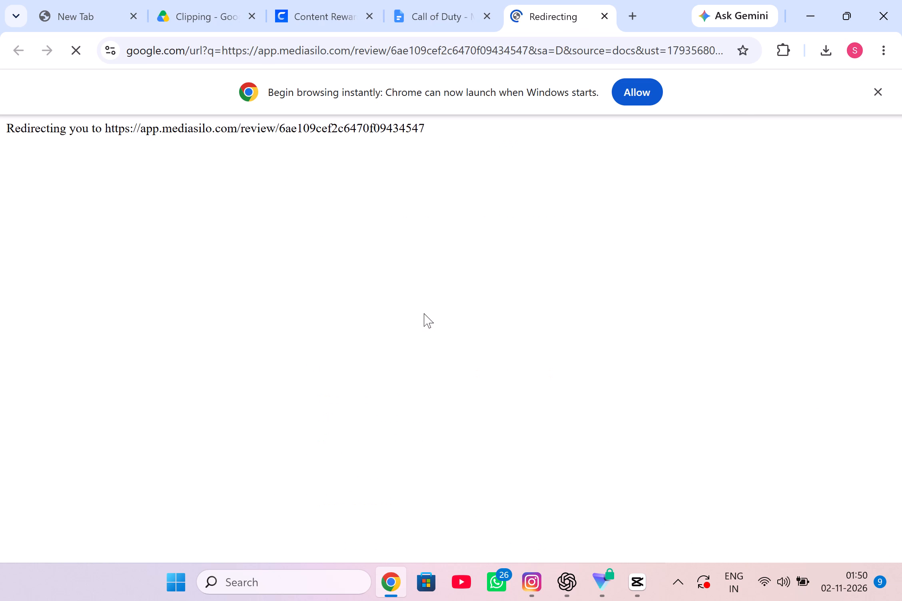
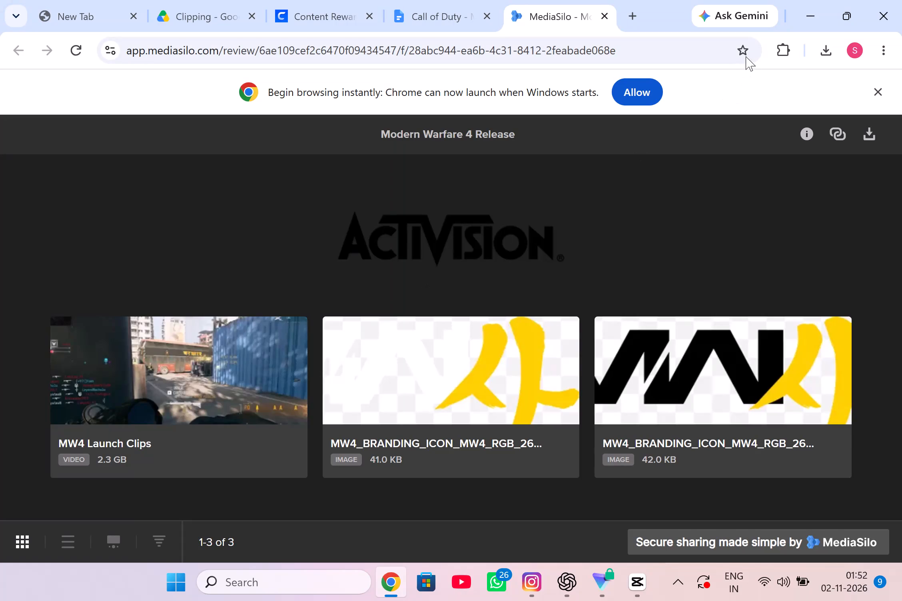
# Close the Modern Warfare 4 Release page on MediaSilo.
pyautogui.click(594, 14)
pyautogui.click(607, 16)
pyautogui.scroll(-2, 497, 344)
pyautogui.scroll(-1, 393, 365)
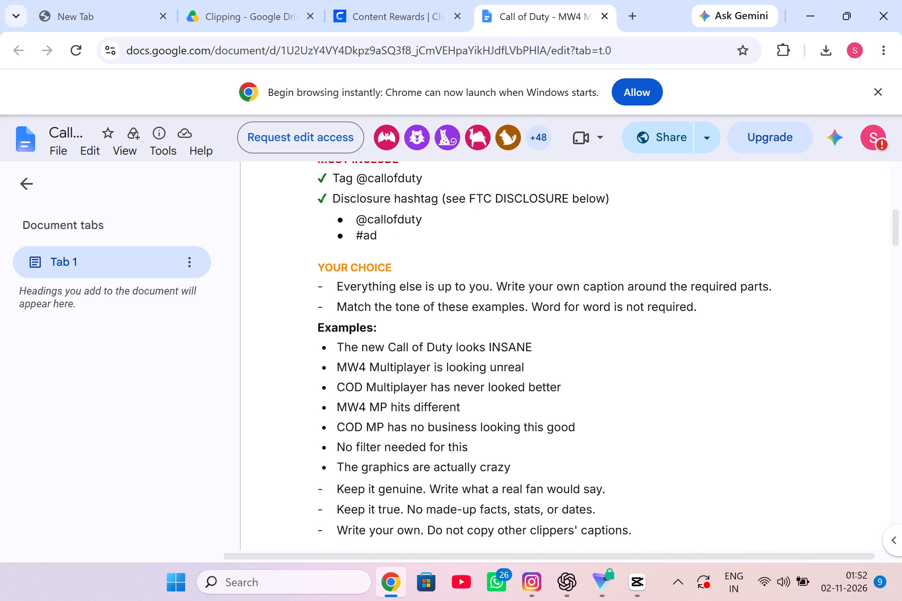
pyautogui.scroll(-2, 355, 394)
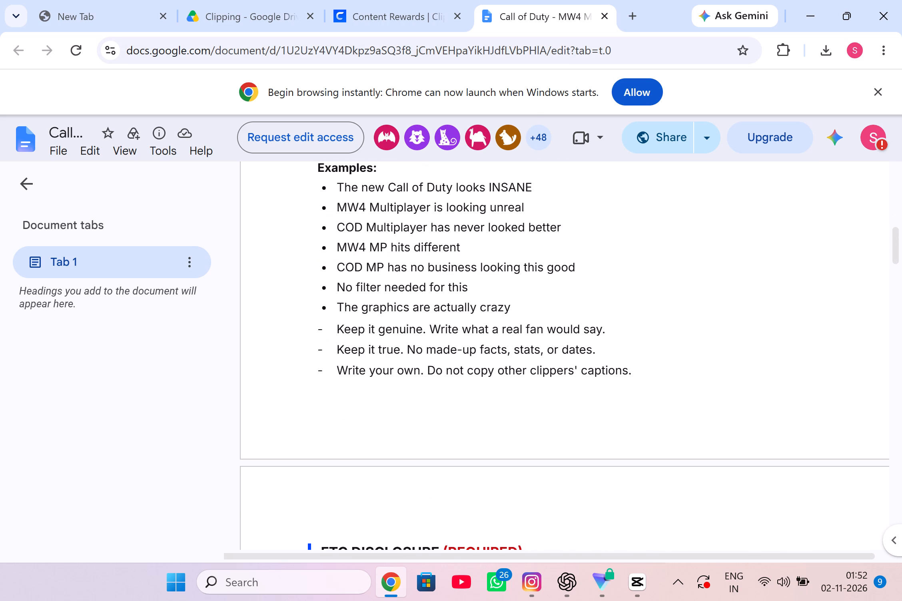
pyautogui.scroll(-5, 355, 394)
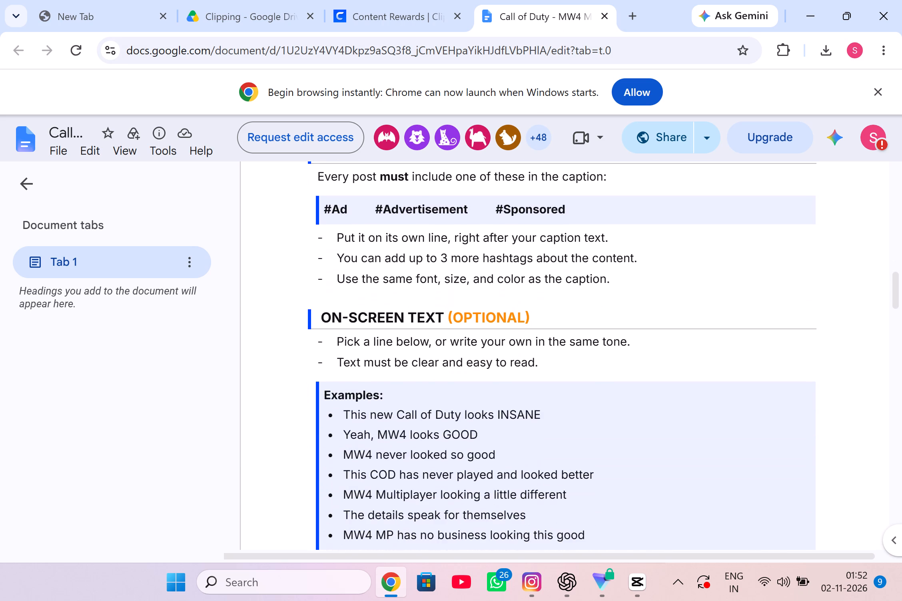
pyautogui.scroll(-1, 355, 394)
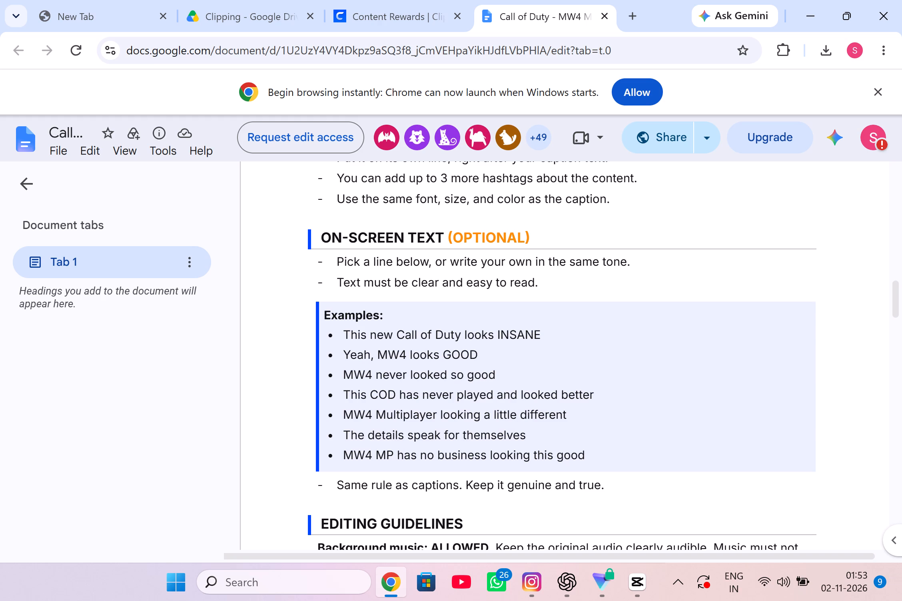
pyautogui.scroll(-1, 378, 439)
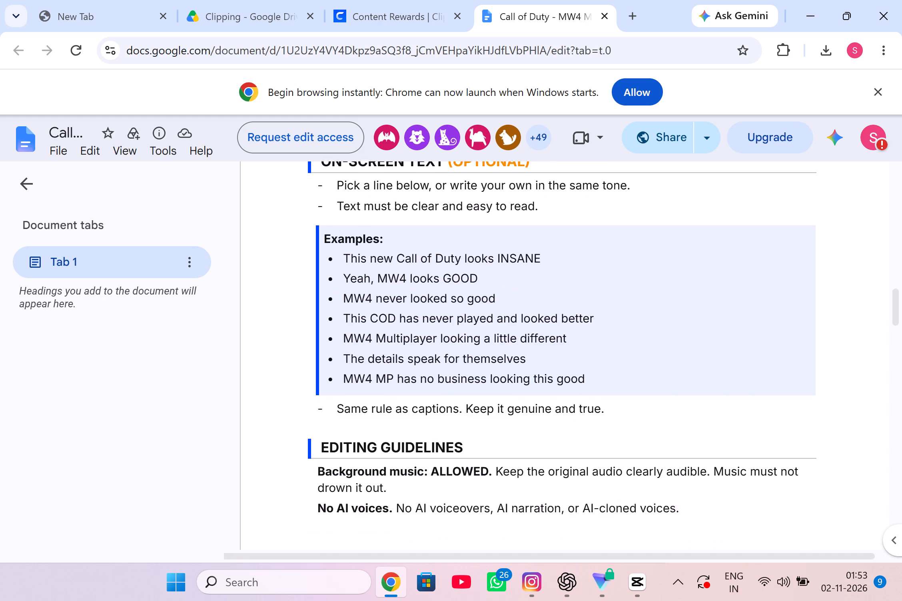
pyautogui.scroll(-8, 379, 438)
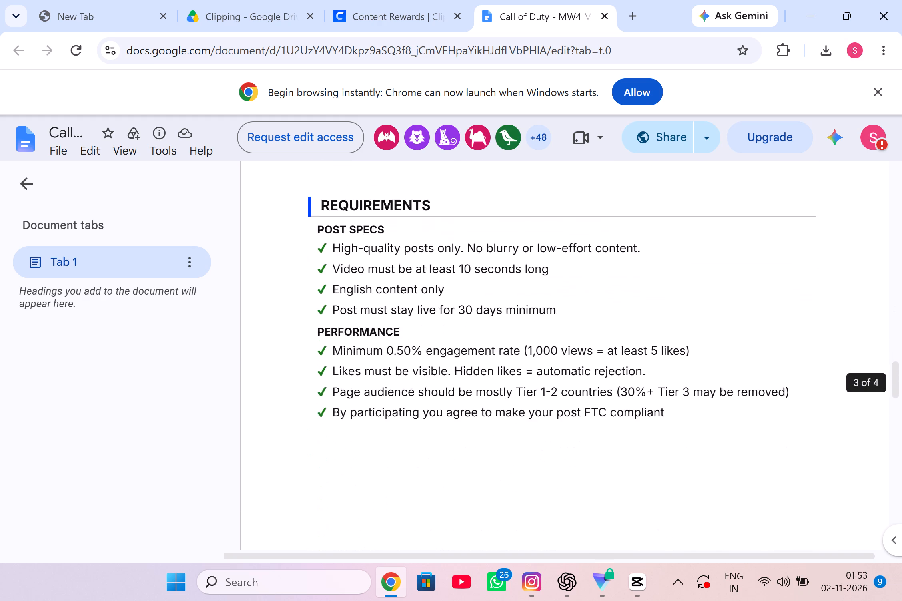
pyautogui.scroll(-1, 380, 435)
pyautogui.scroll(12, 380, 435)
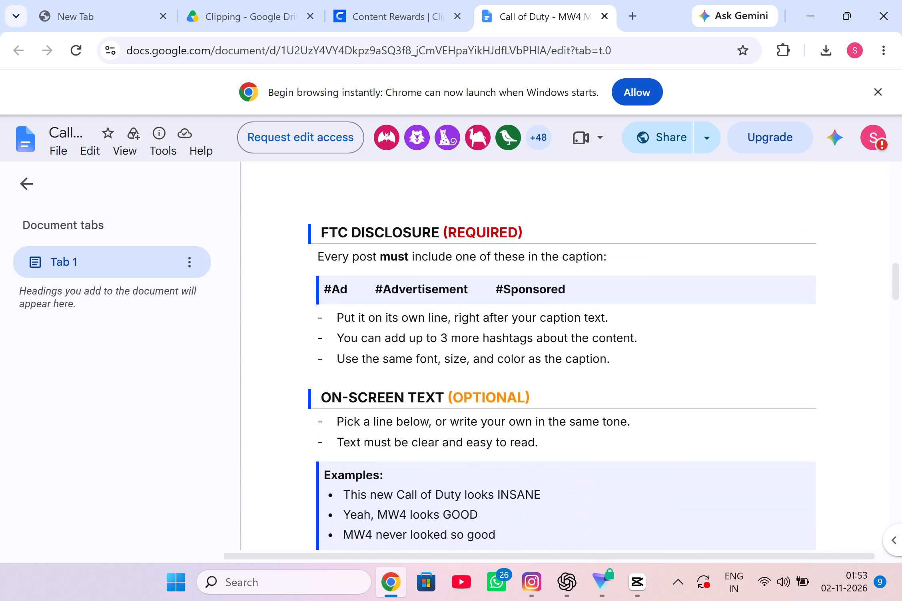
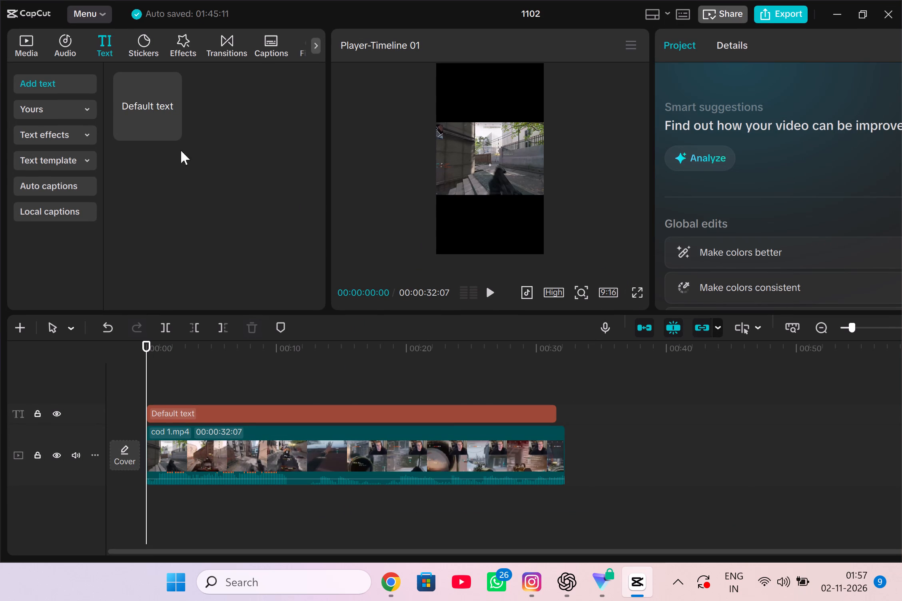
pyautogui.click(152, 94)
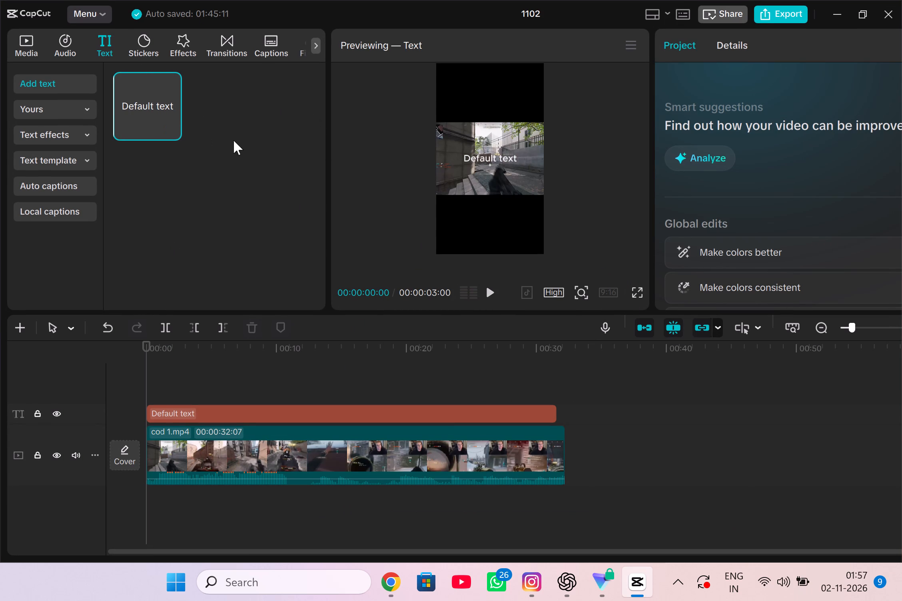
pyautogui.click(87, 88)
pyautogui.click(175, 107)
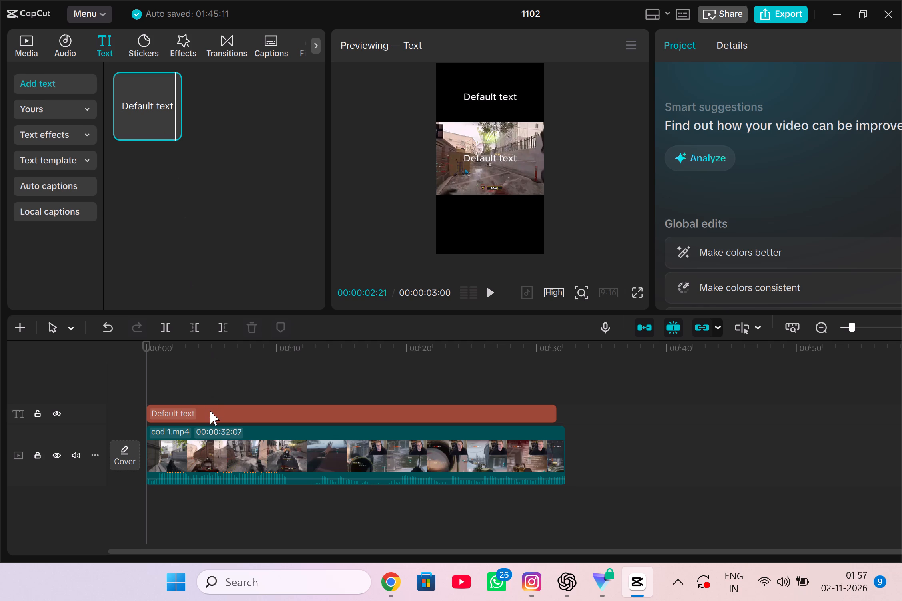
pyautogui.click(210, 411)
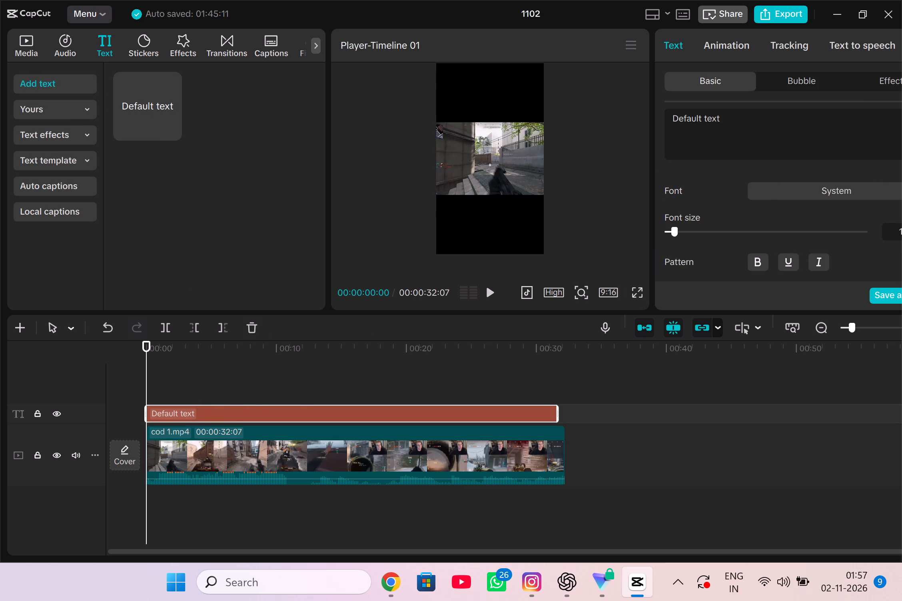
pyautogui.click(718, 119)
pyautogui.click(720, 119)
pyautogui.press('BackSpace')
pyautogui.press('BackSpace')
pyautogui.press('BackSpace')
pyautogui.press('BackSpace')
pyautogui.press('BackSpace')
pyautogui.press('BackSpace')
pyautogui.press('BackSpace')
pyautogui.press('BackSpace')
pyautogui.press('BackSpace')
pyautogui.press('BackSpace')
pyautogui.press('BackSpace')
pyautogui.press('BackSpace')
pyautogui.press('BackSpace')
pyautogui.press('BackSpace')
pyautogui.press('BackSpace')
pyautogui.press('BackSpace')
pyautogui.press('BackSpace')
pyautogui.press('BackSpace')
pyautogui.press('BackSpace')
pyautogui.press('BackSpace')
pyautogui.rightClick(683, 115)
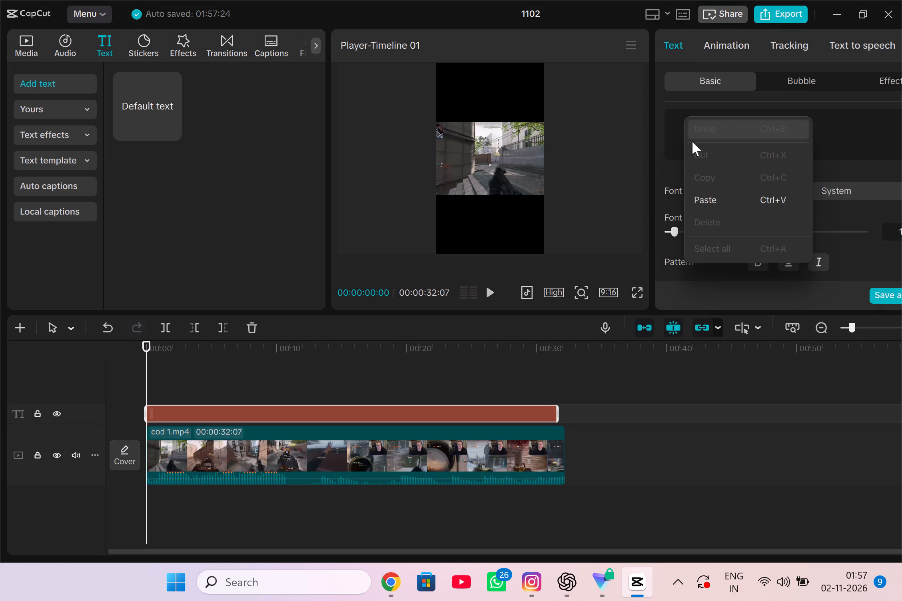
pyautogui.click(708, 197)
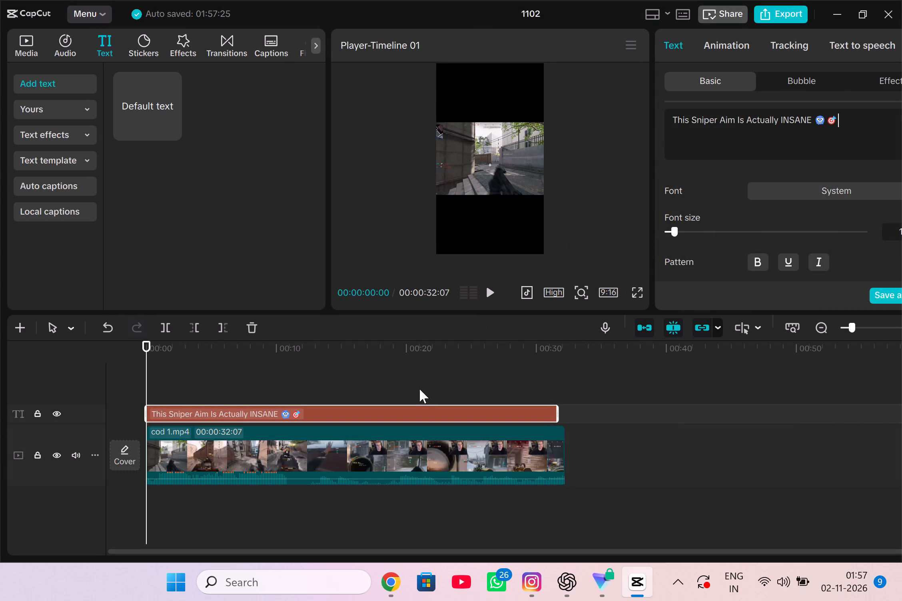
# Preview the title over the clip and reduce its font size until it only slightly exceeds the 9:16 frame's width.
pyautogui.click(325, 417)
pyautogui.click(492, 288)
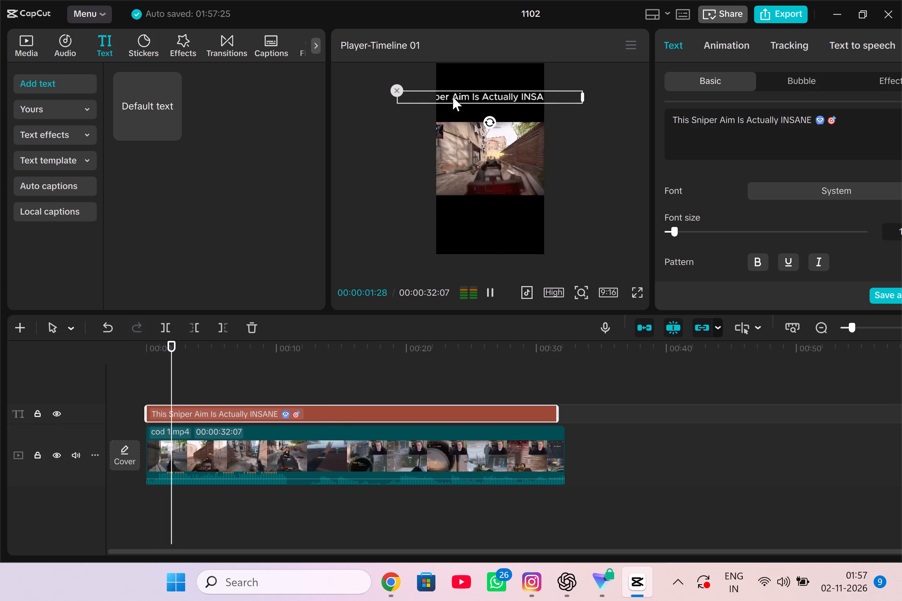
pyautogui.click(668, 229)
pyautogui.click(671, 231)
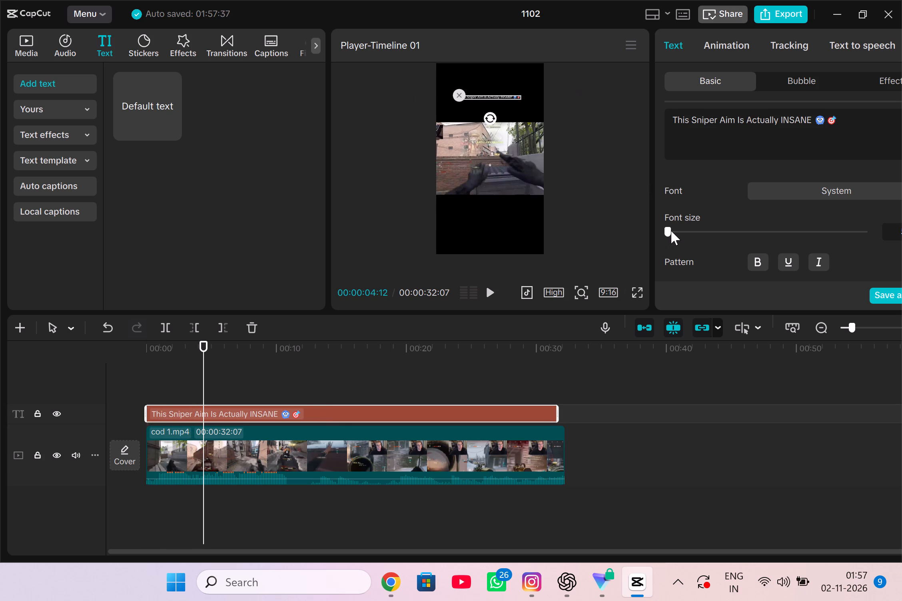
pyautogui.click(671, 231)
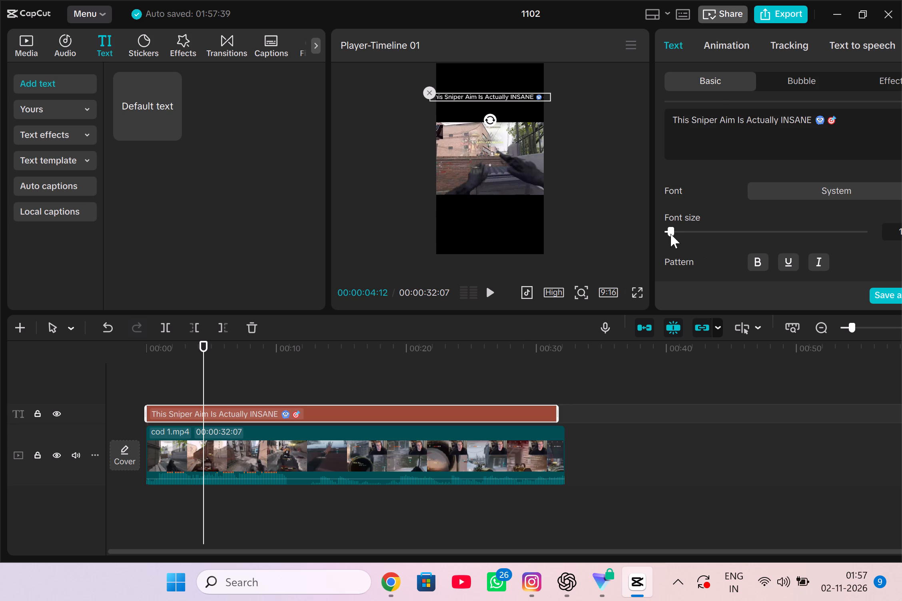
pyautogui.moveTo(671, 233); pyautogui.dragTo(676, 241)
pyautogui.moveTo(676, 241); pyautogui.dragTo(671, 246)
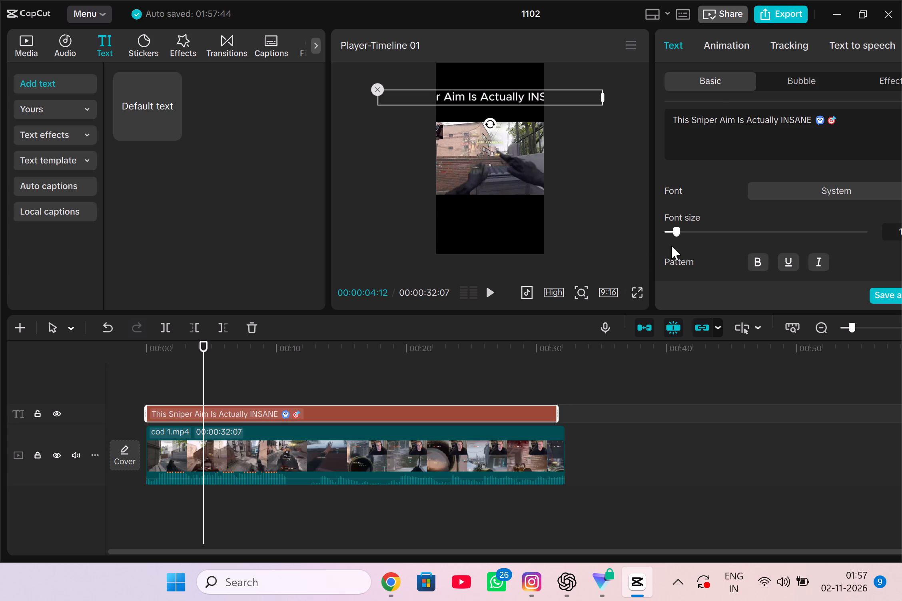
pyautogui.moveTo(671, 246); pyautogui.dragTo(661, 247)
pyautogui.moveTo(675, 231); pyautogui.dragTo(672, 238)
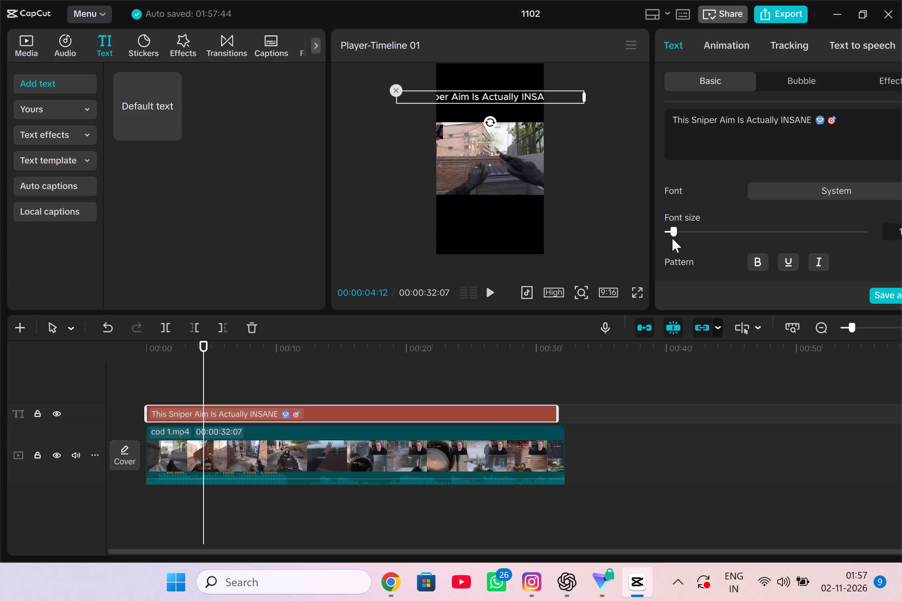
pyautogui.moveTo(672, 238); pyautogui.dragTo(670, 241)
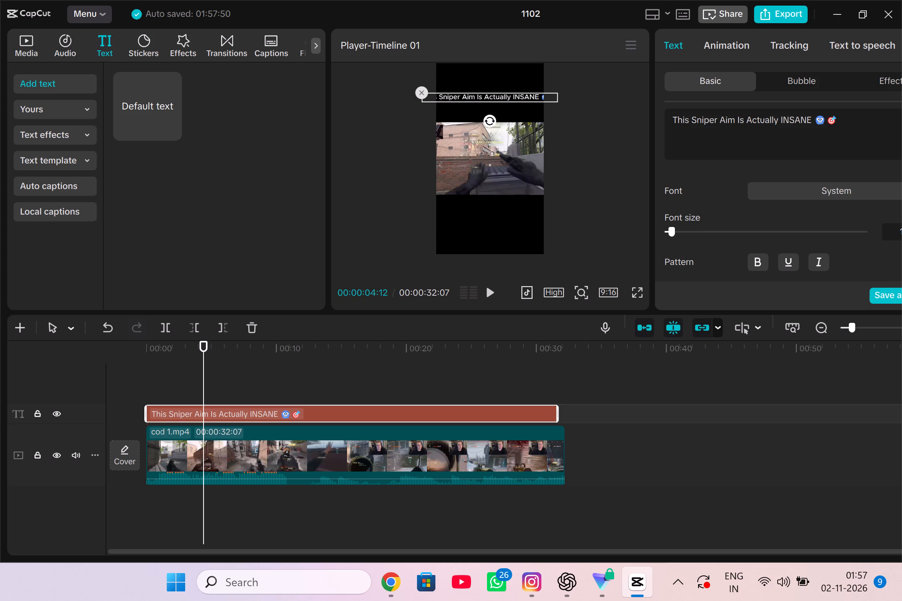
# Break the title into two lines, "This Sniper Aim Is" and "Actually INSANE" with the emojis.
pyautogui.click(746, 120)
pyautogui.press('Return')
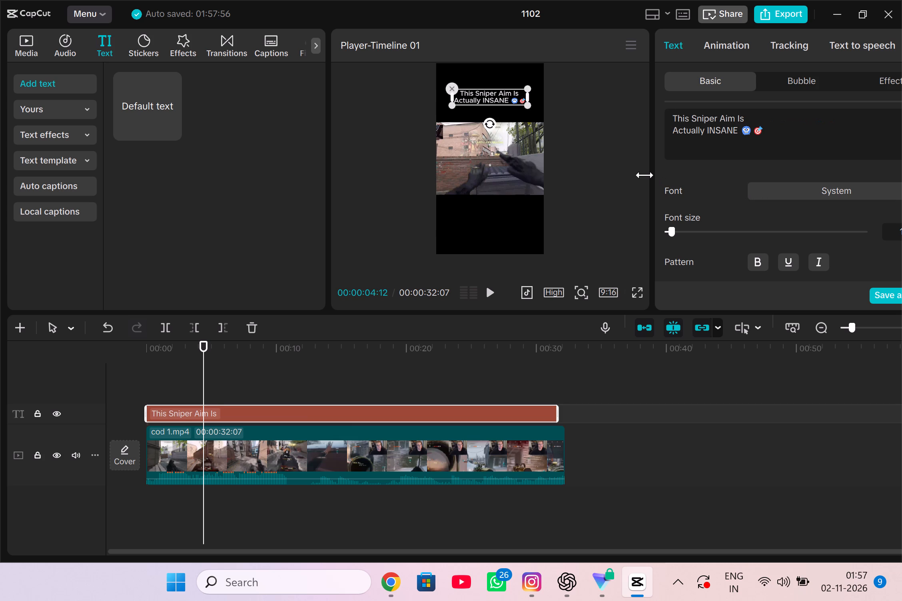
# Scale up the two-line title in the black area above the gameplay until it nearly fills the frame's width.
pyautogui.moveTo(525, 88); pyautogui.dragTo(531, 87)
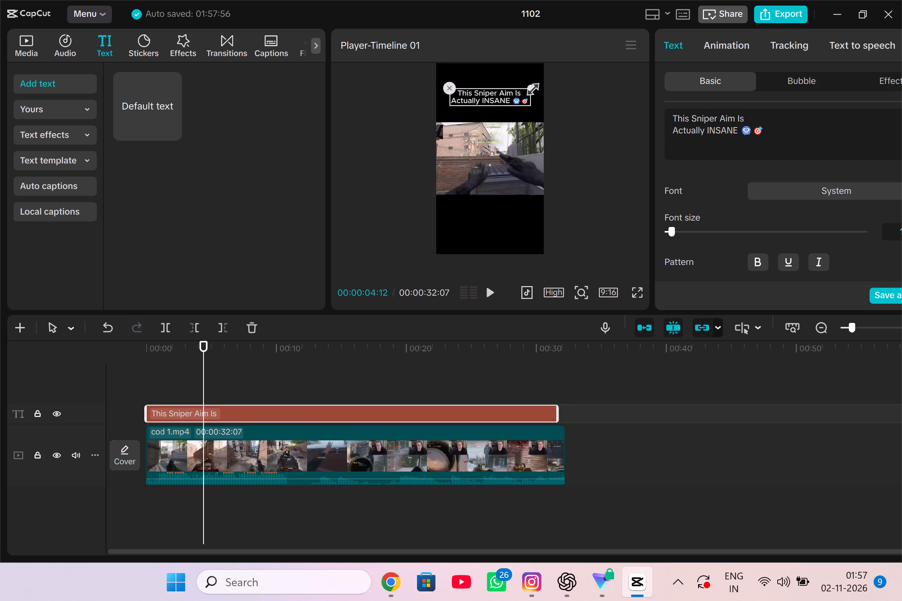
pyautogui.moveTo(531, 87); pyautogui.dragTo(549, 89)
pyautogui.click(549, 89)
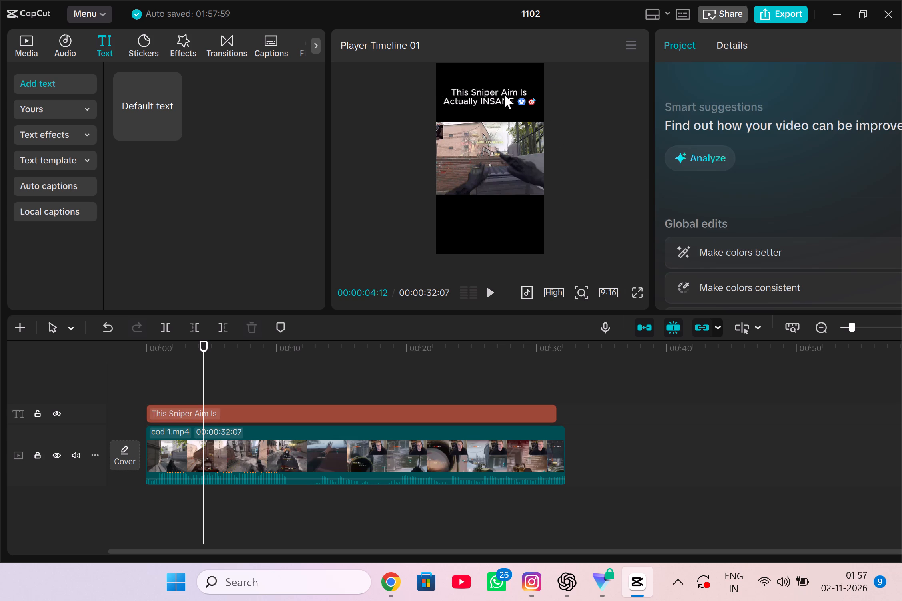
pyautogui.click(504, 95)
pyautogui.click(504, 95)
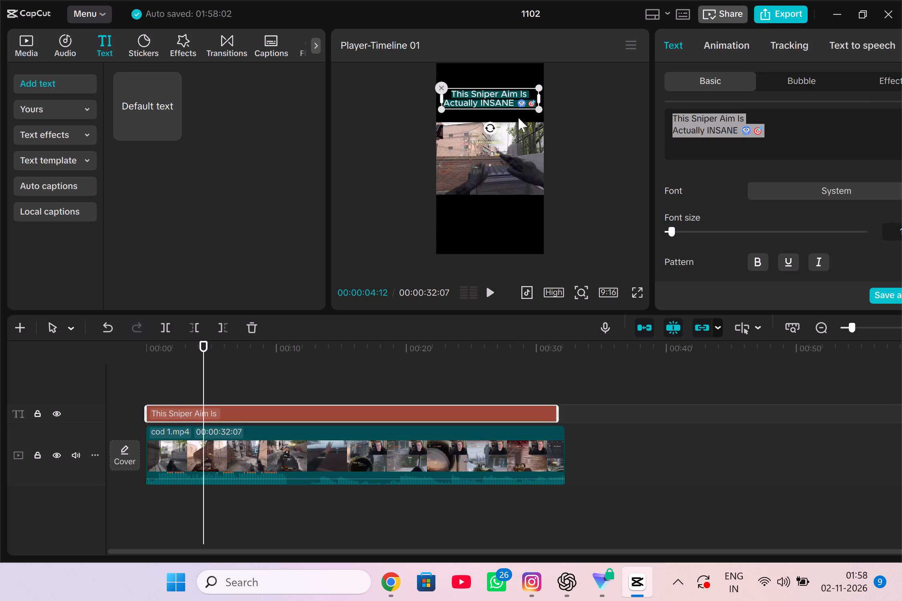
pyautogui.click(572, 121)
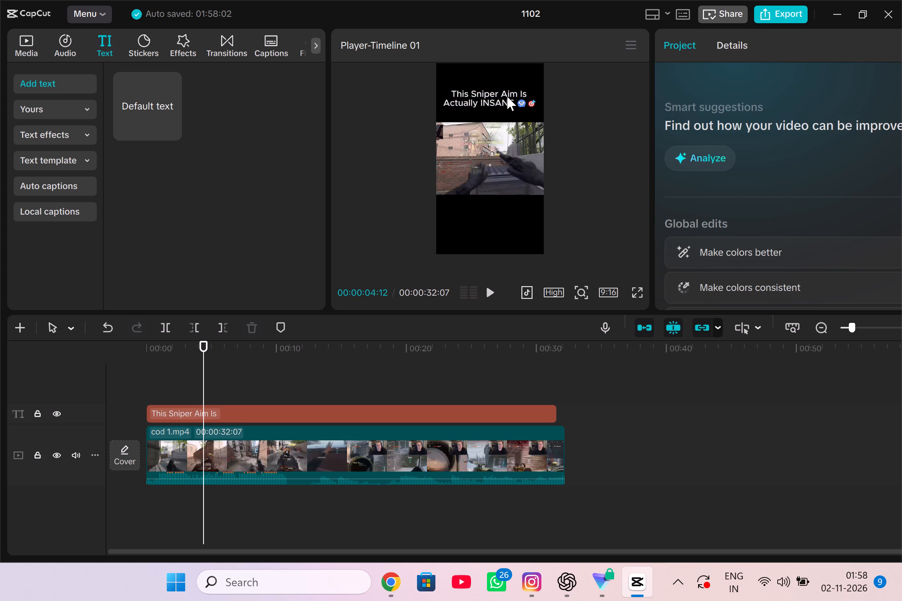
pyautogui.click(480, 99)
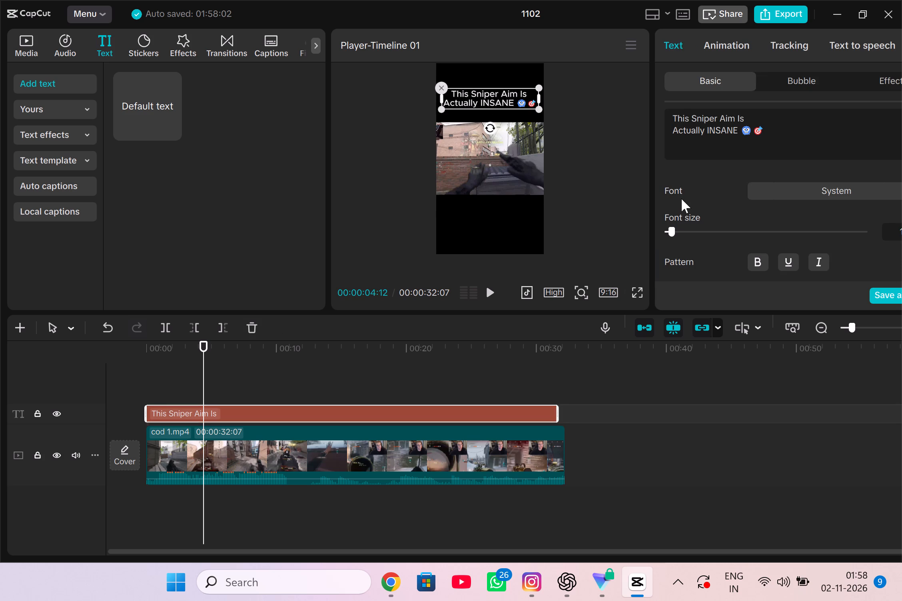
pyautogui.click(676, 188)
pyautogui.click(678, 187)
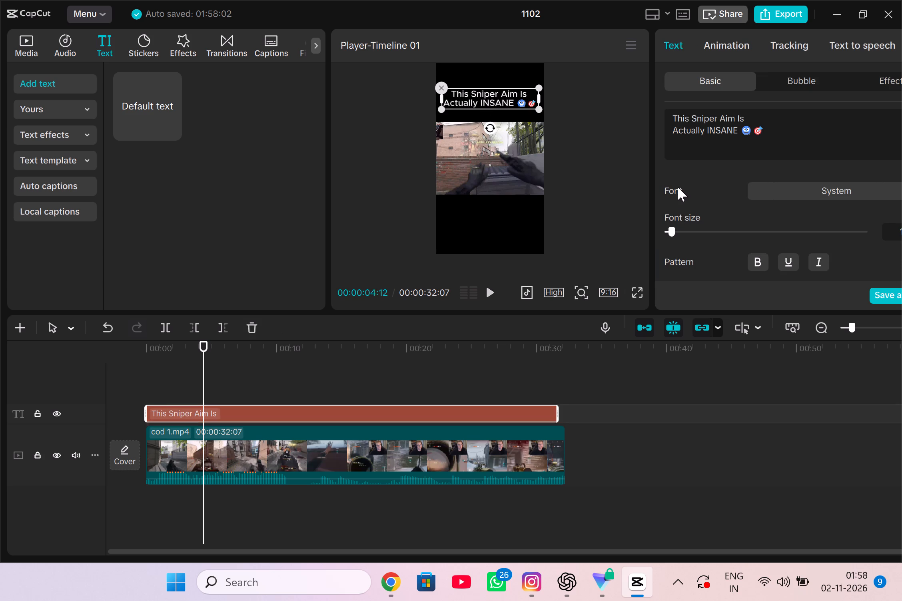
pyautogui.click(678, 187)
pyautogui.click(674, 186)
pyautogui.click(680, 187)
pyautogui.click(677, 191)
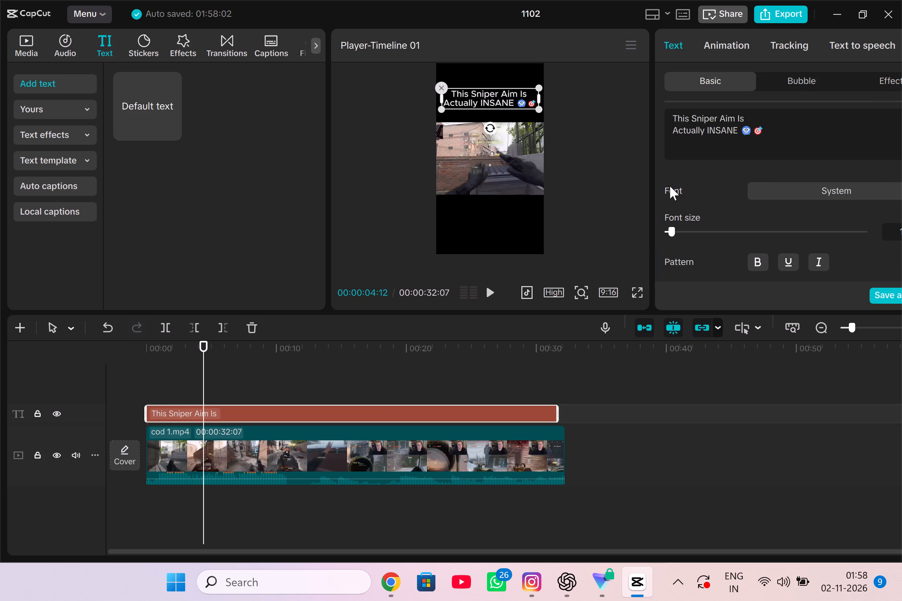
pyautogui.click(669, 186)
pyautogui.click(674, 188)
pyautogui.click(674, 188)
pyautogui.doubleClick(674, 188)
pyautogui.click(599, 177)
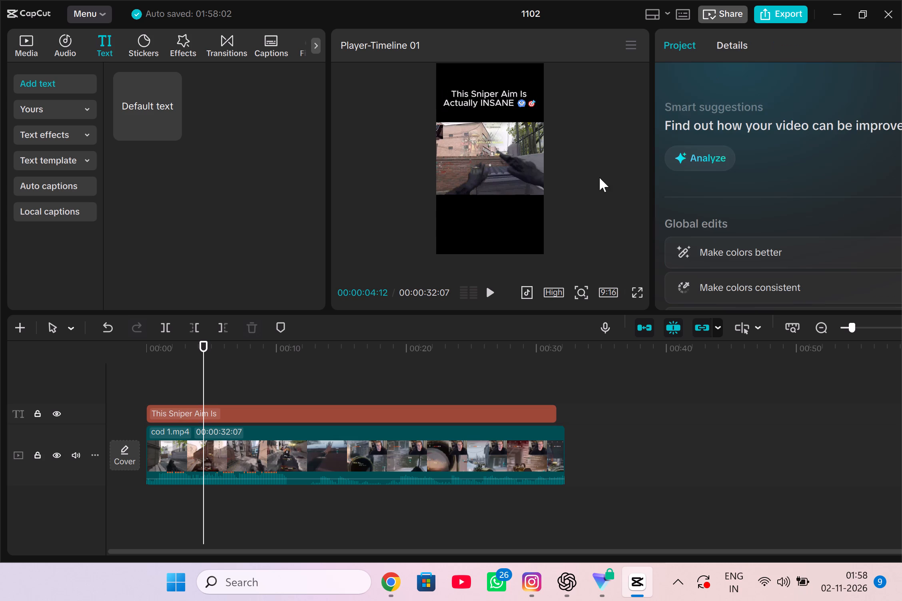
# Change the font of the "This Sniper Aim Is Actually INSANE" title to DouyinSans.
pyautogui.click(495, 409)
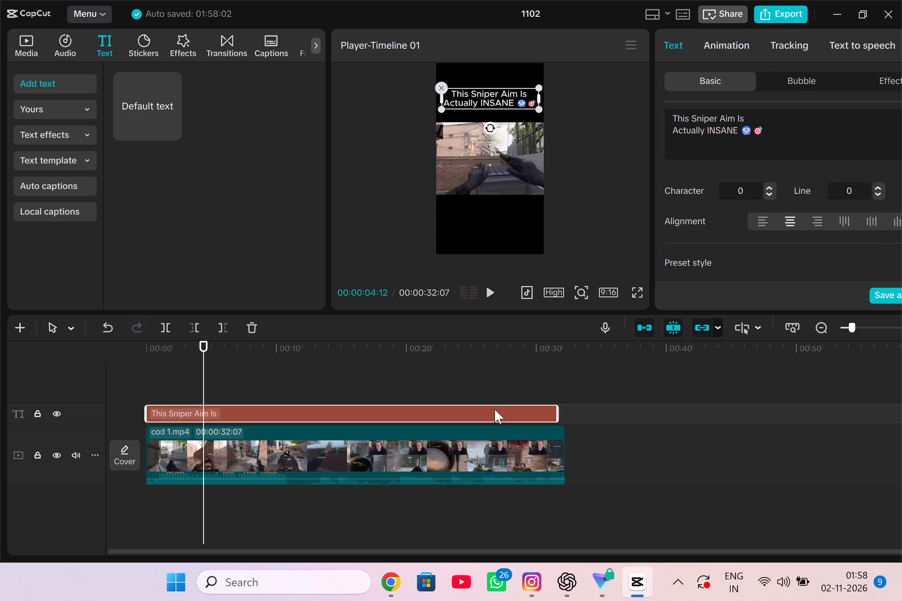
pyautogui.click(671, 194)
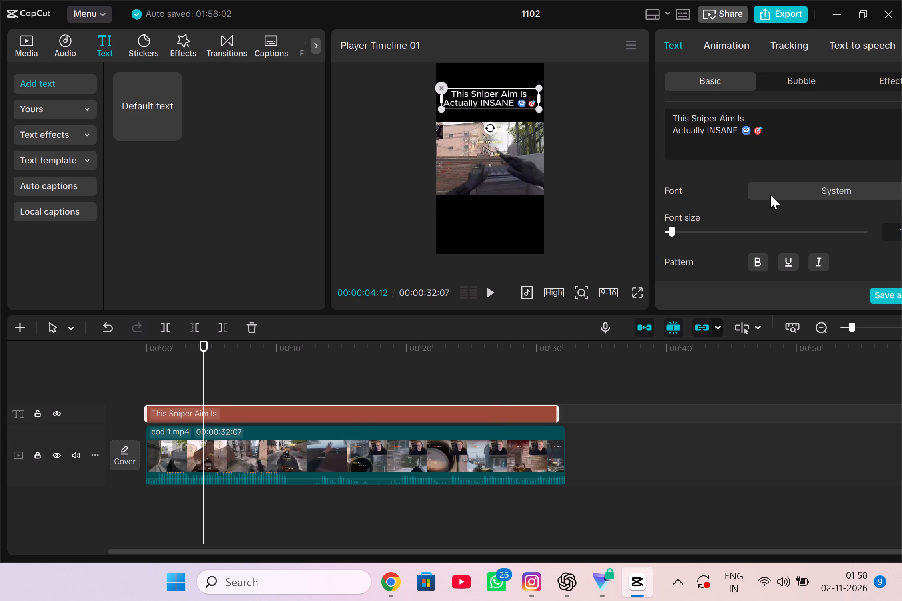
pyautogui.click(772, 193)
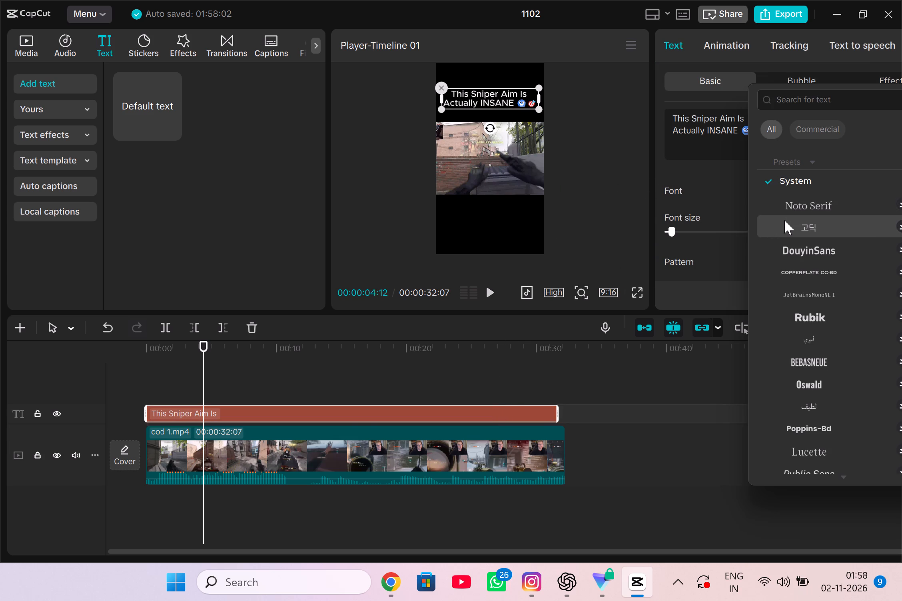
pyautogui.click(794, 254)
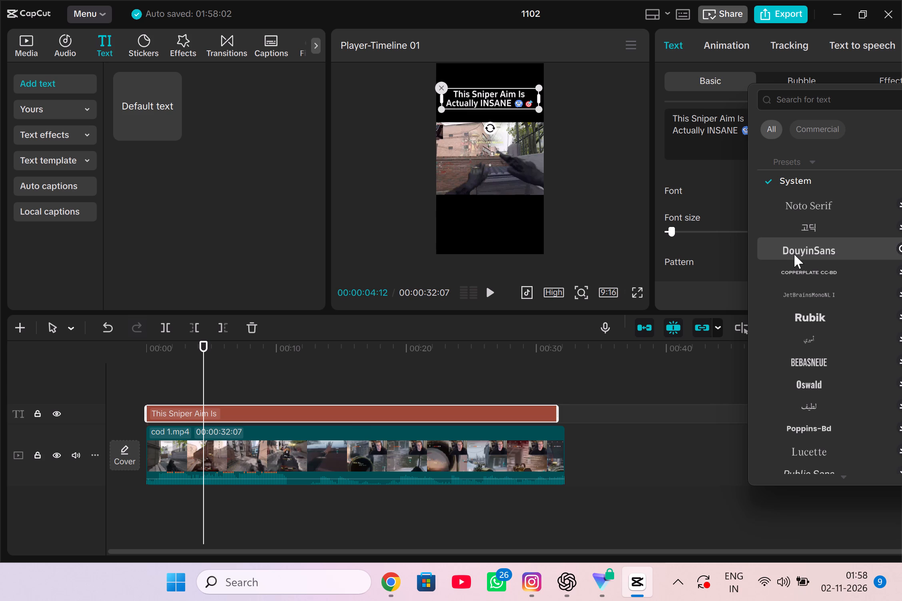
pyautogui.click(794, 254)
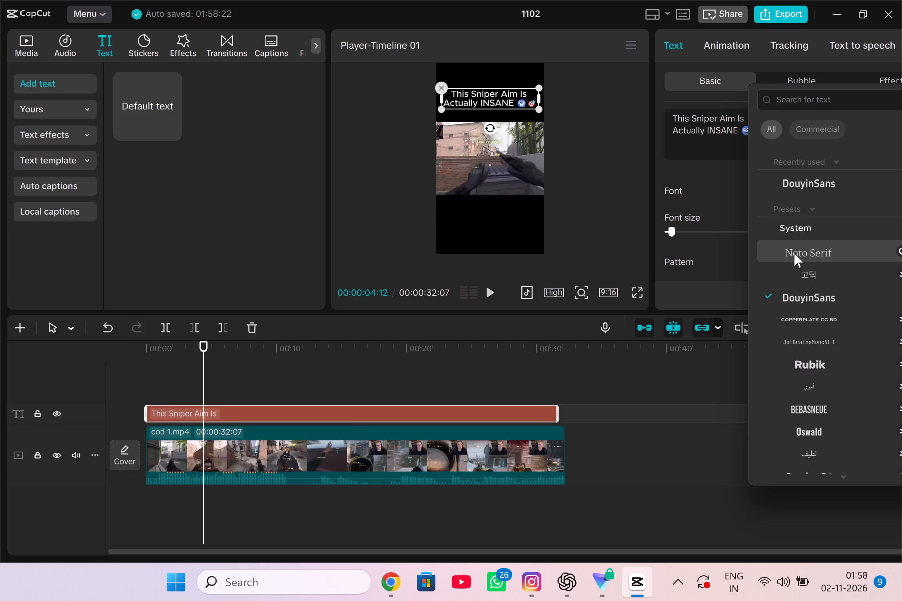
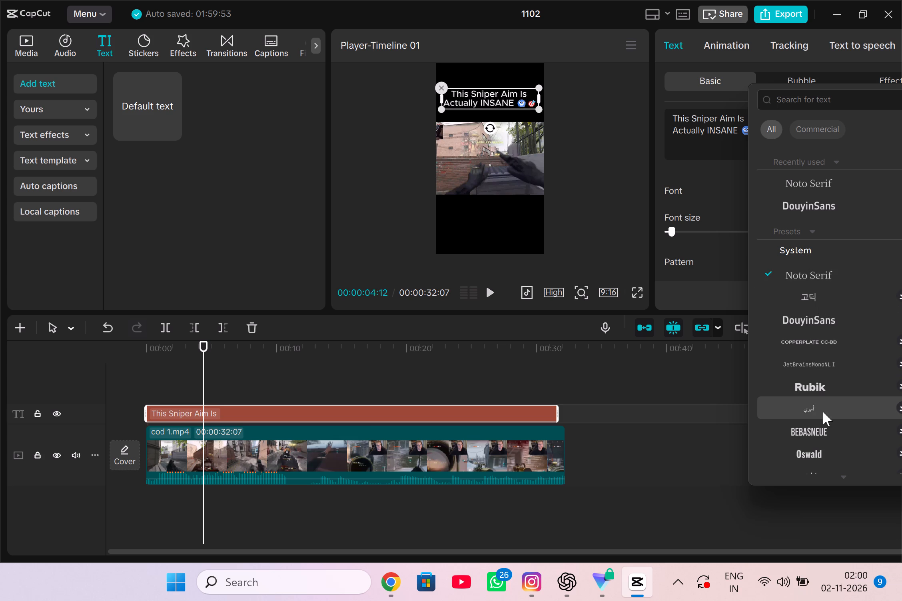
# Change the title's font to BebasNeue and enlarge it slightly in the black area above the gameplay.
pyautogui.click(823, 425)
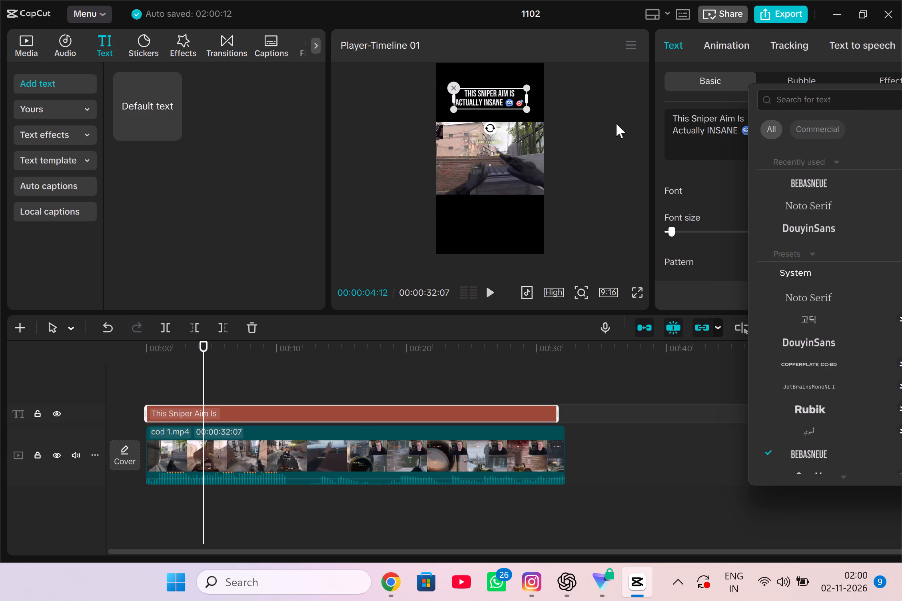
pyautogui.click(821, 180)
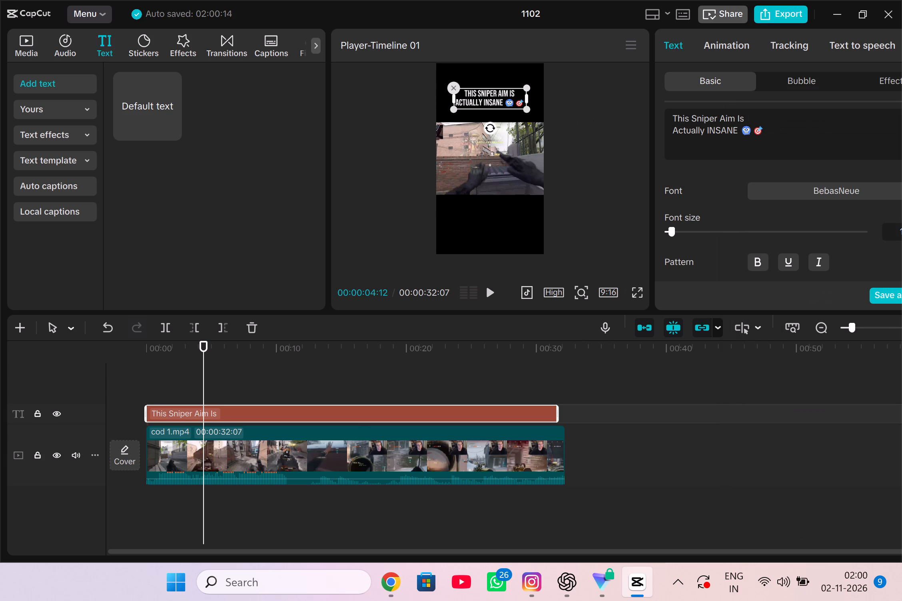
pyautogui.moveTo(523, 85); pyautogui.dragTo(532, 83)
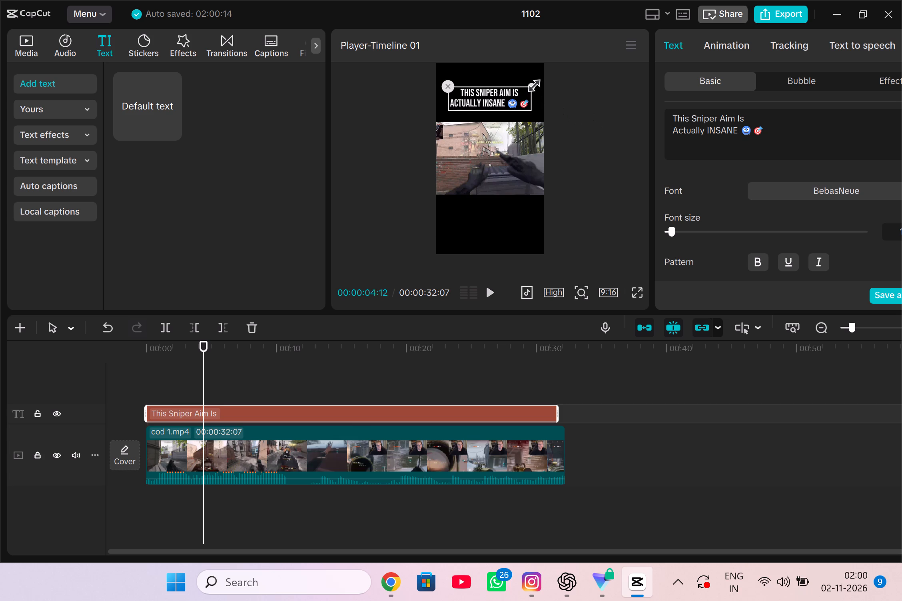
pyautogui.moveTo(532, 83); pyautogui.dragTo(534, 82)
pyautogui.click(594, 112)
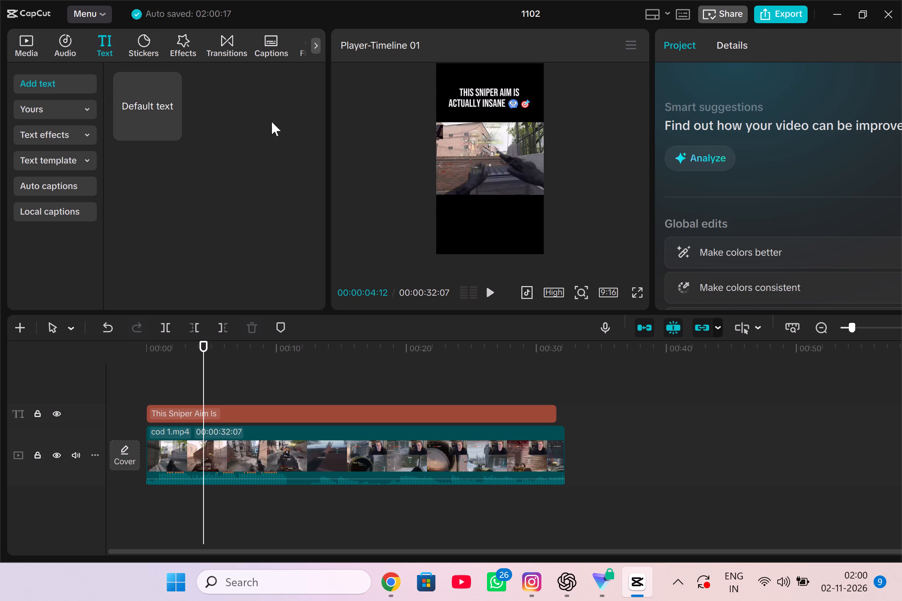
# Play through the titled video and split the cod 1.mp4 clip at the black transition at 00:00:11:22.
pyautogui.click(485, 289)
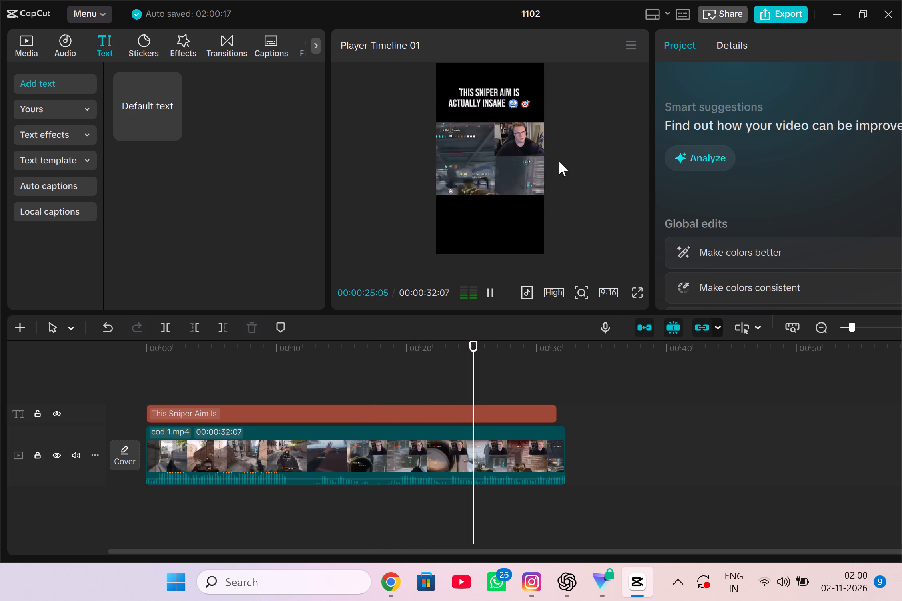
pyautogui.click(300, 451)
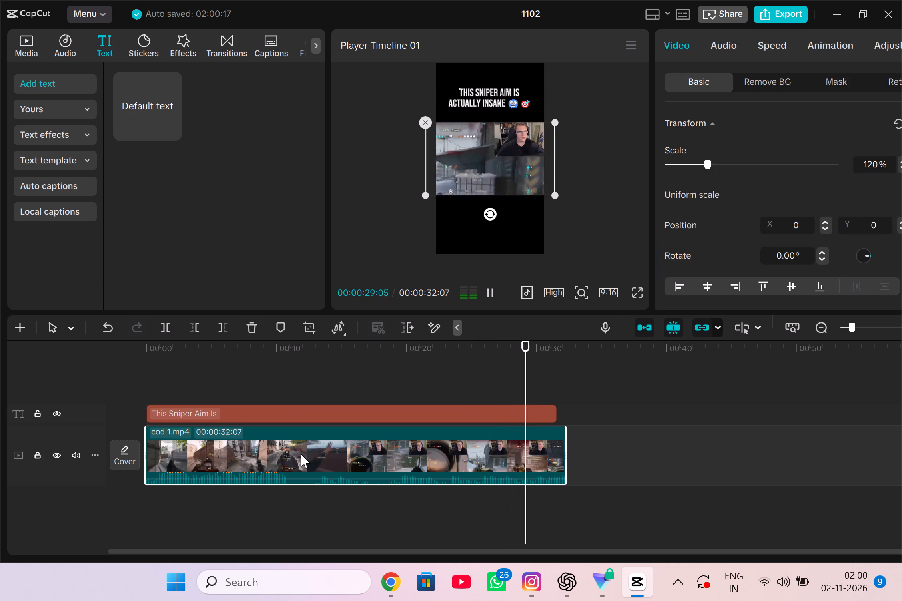
pyautogui.click(335, 461)
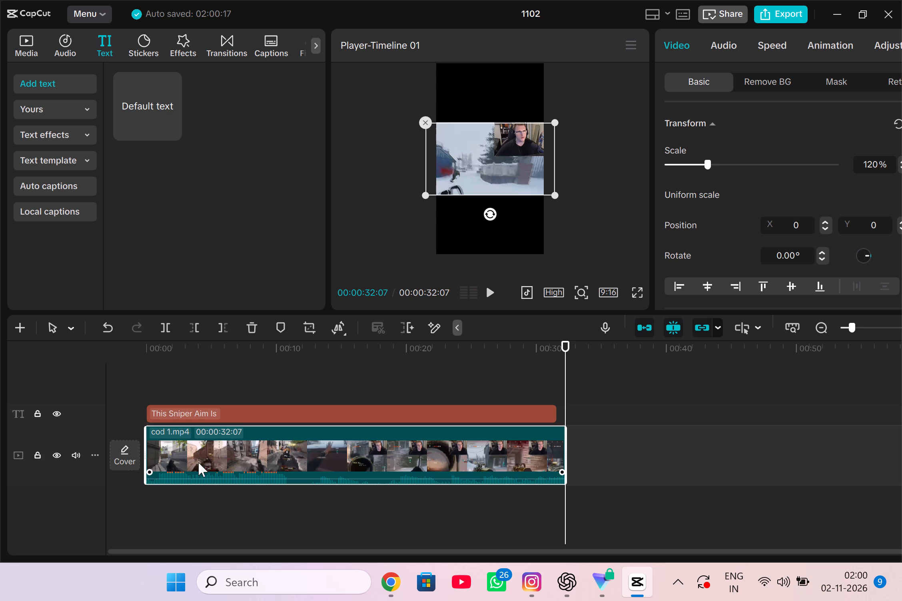
pyautogui.moveTo(563, 343); pyautogui.dragTo(328, 392)
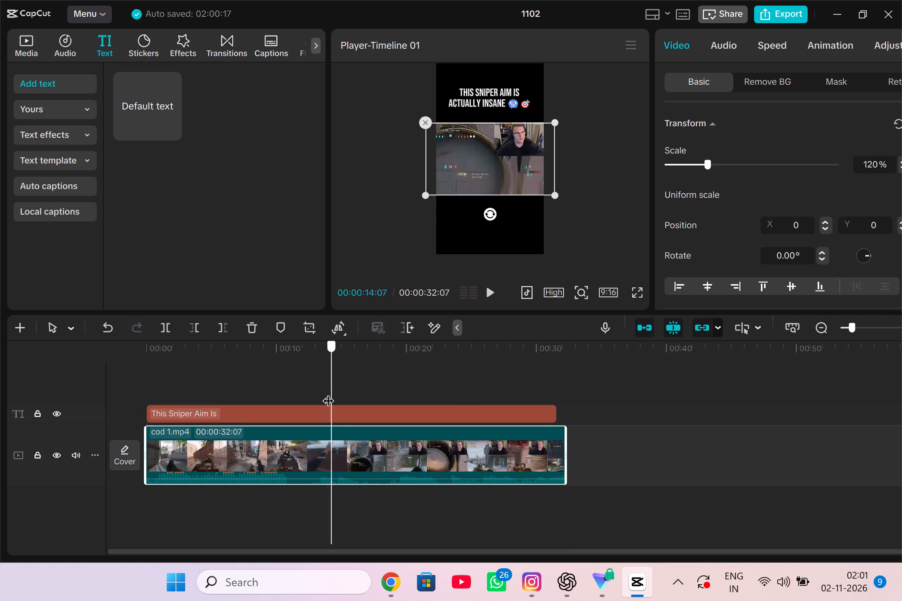
pyautogui.moveTo(328, 392); pyautogui.dragTo(299, 396)
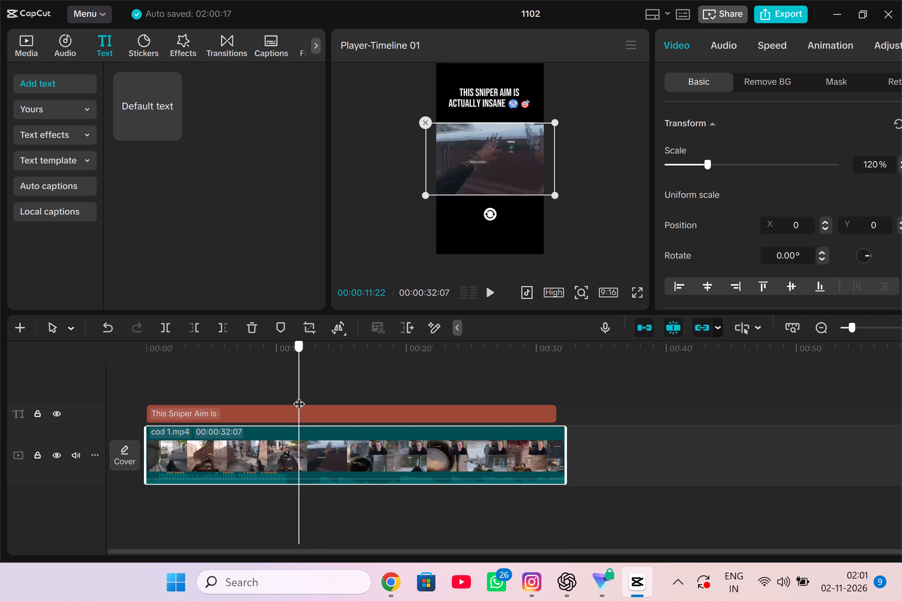
pyautogui.moveTo(299, 396); pyautogui.dragTo(293, 396)
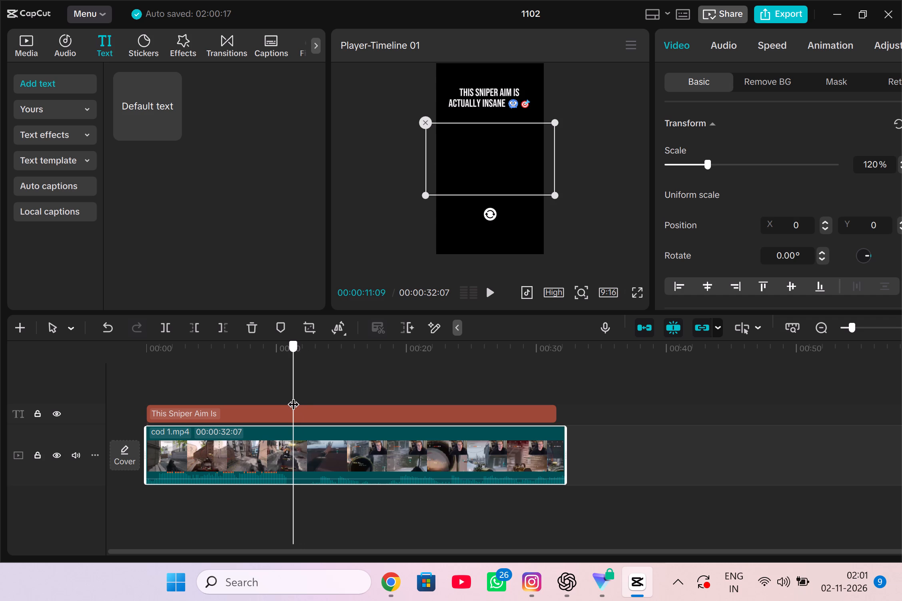
pyautogui.moveTo(293, 396); pyautogui.dragTo(296, 394)
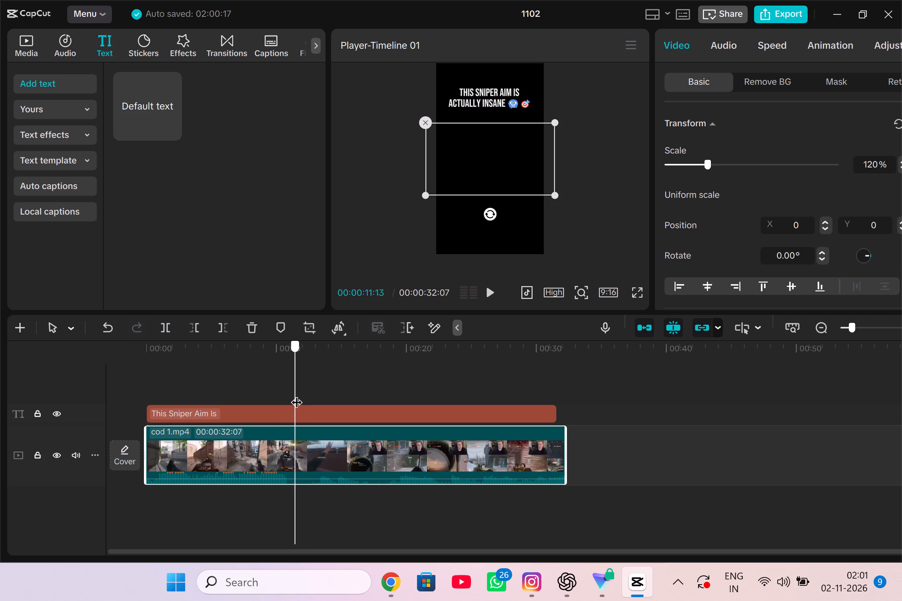
pyautogui.moveTo(296, 394); pyautogui.dragTo(299, 396)
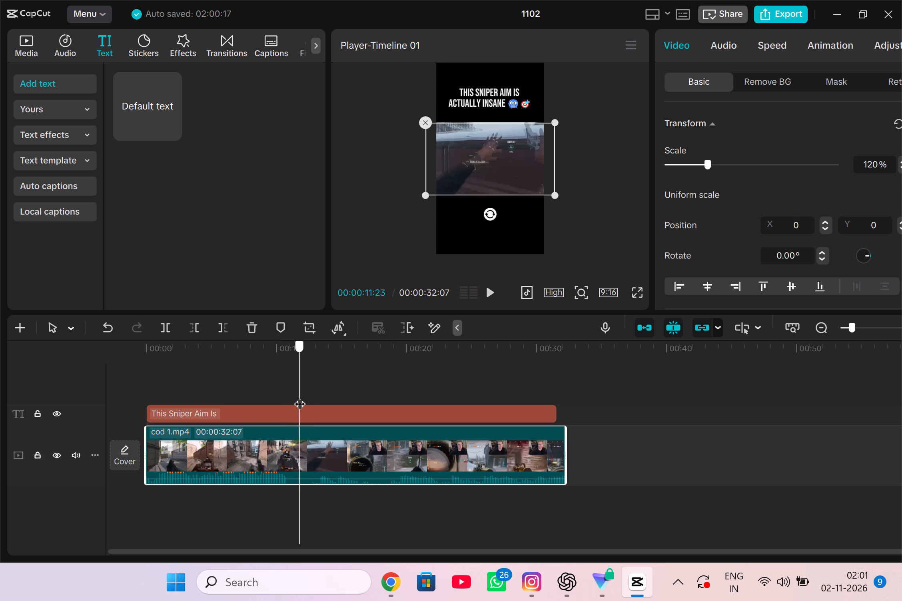
pyautogui.moveTo(299, 396); pyautogui.dragTo(299, 396)
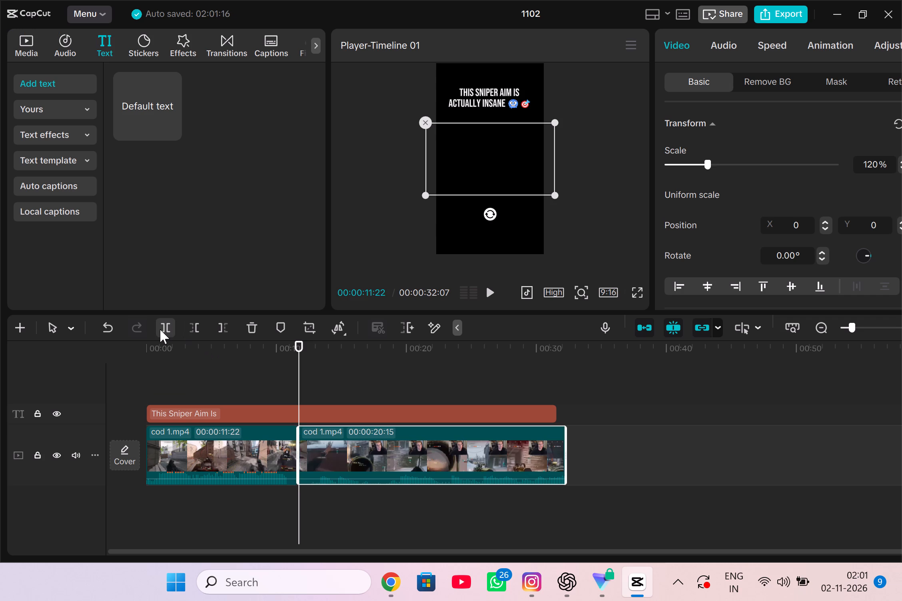
# Split the second part of the cod 1.mp4 clip at 00:00:12:05 to isolate the short transition.
pyautogui.click(198, 453)
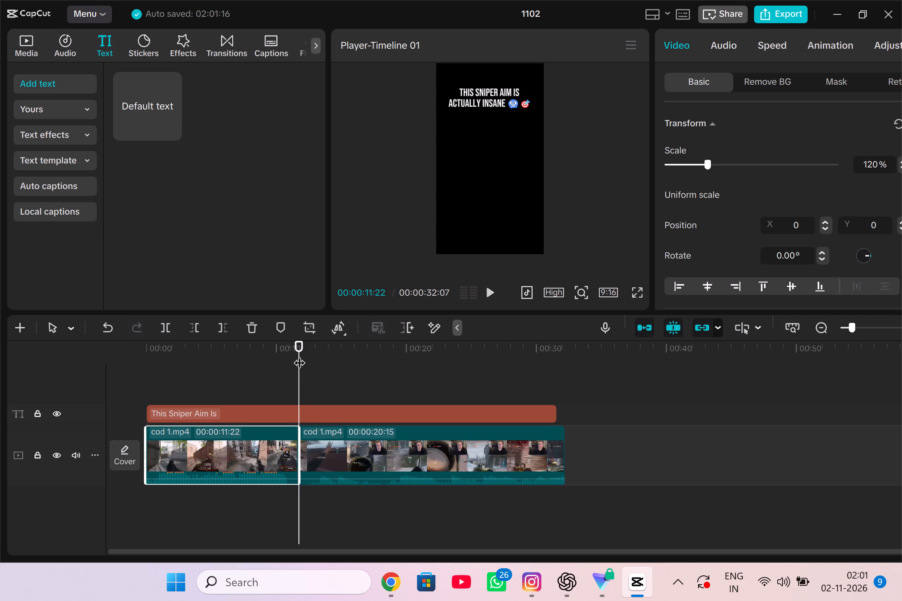
pyautogui.tripleClick(301, 344)
pyautogui.tripleClick(304, 344)
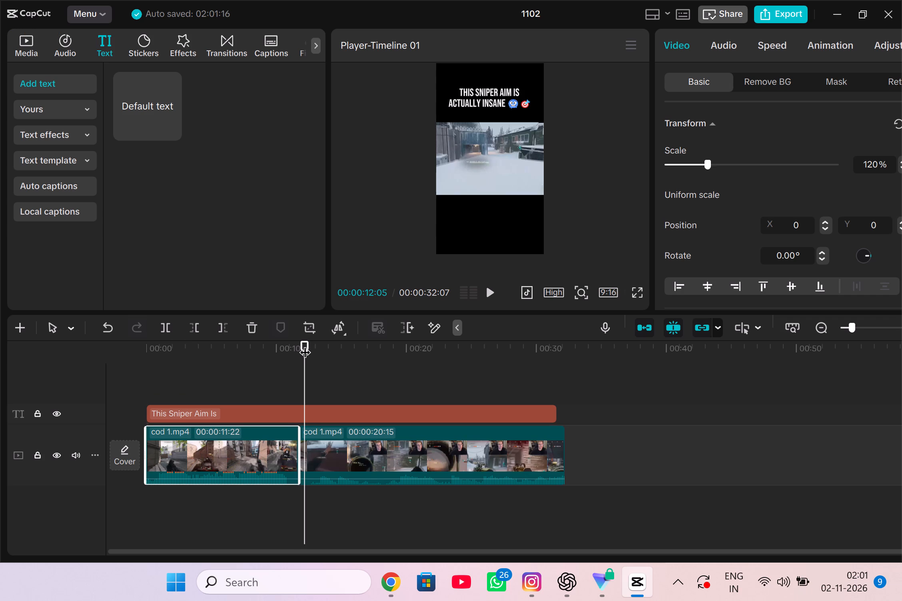
pyautogui.doubleClick(305, 344)
pyautogui.click(167, 330)
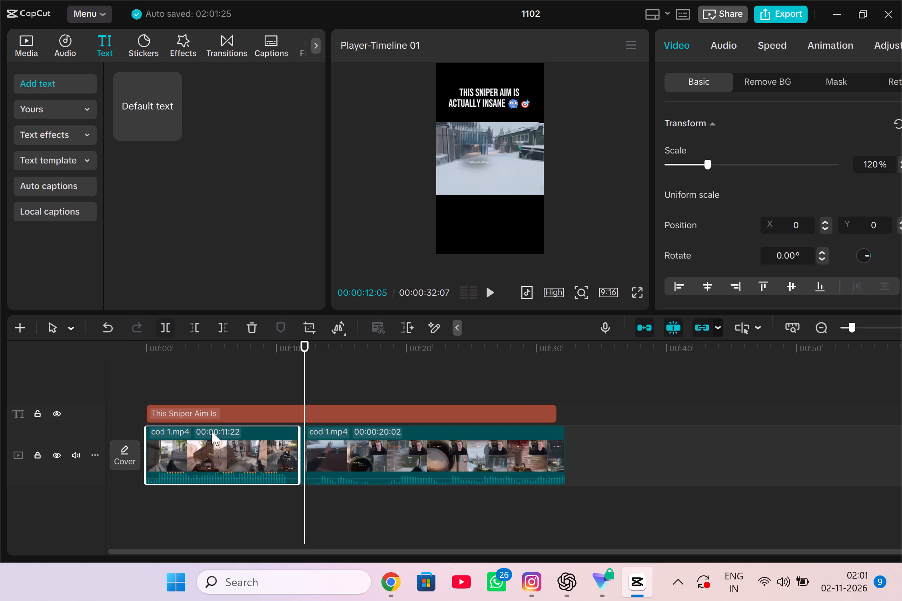
# Cut the first segment of cod 1.mp4, before the 00:00:11:22 split, out of the timeline.
pyautogui.click(259, 467)
pyautogui.rightClick(259, 460)
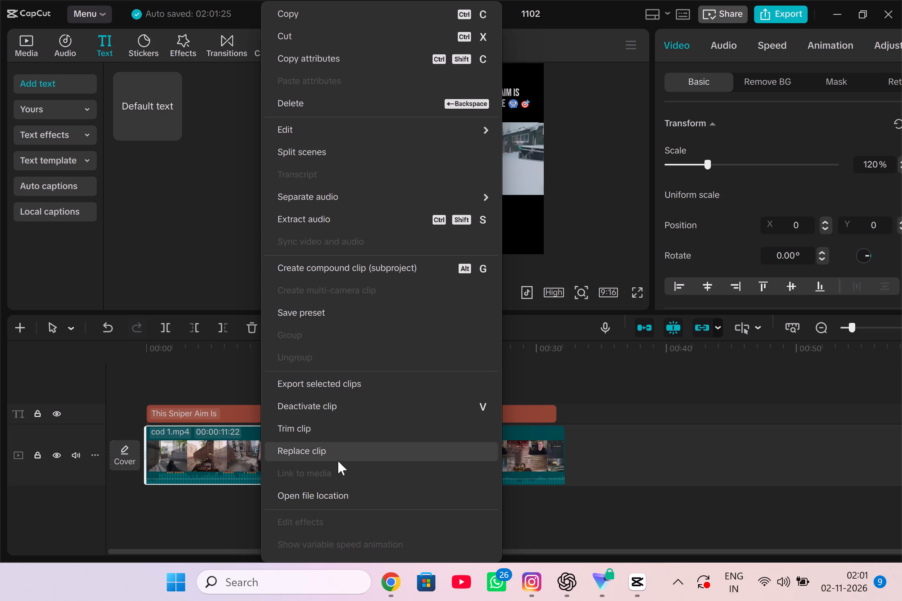
pyautogui.click(307, 41)
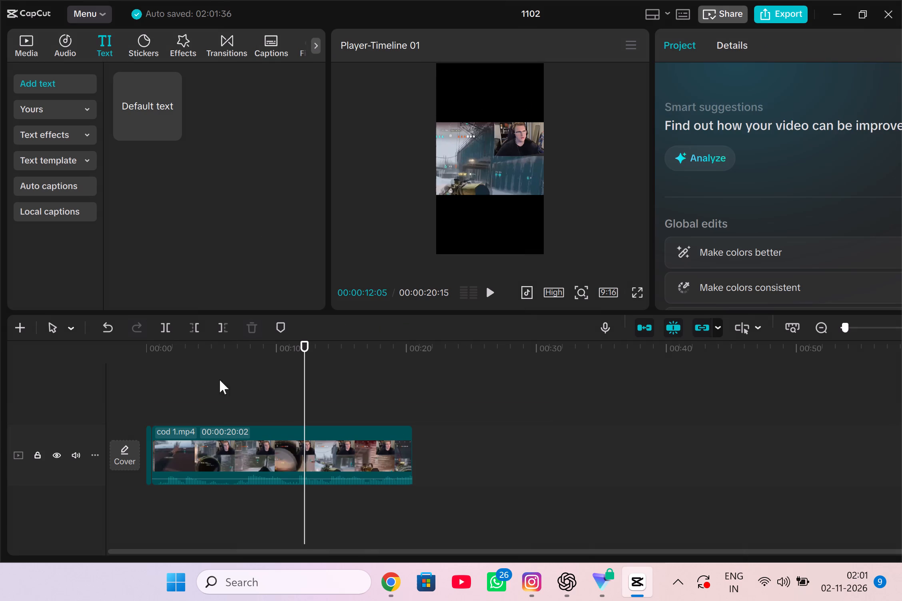
# Cut the leftover short transition segment from the start of the timeline, keeping only the long gameplay segment.
pyautogui.click(205, 464)
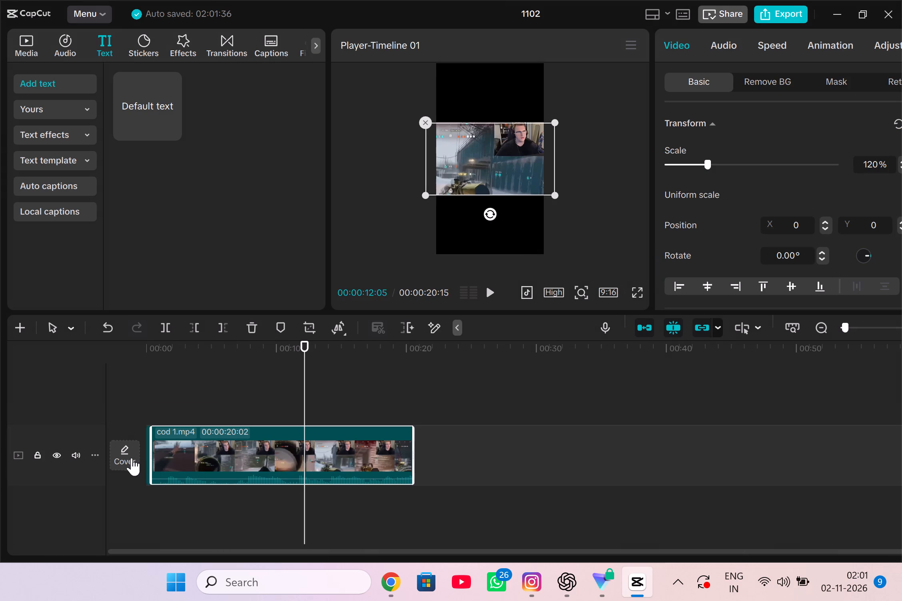
pyautogui.doubleClick(142, 455)
pyautogui.click(148, 456)
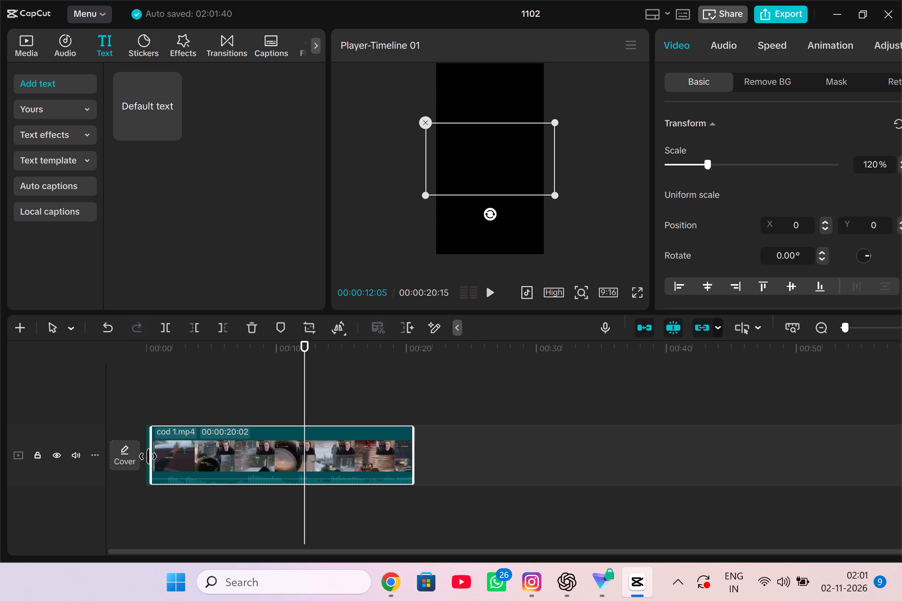
pyautogui.click(147, 457)
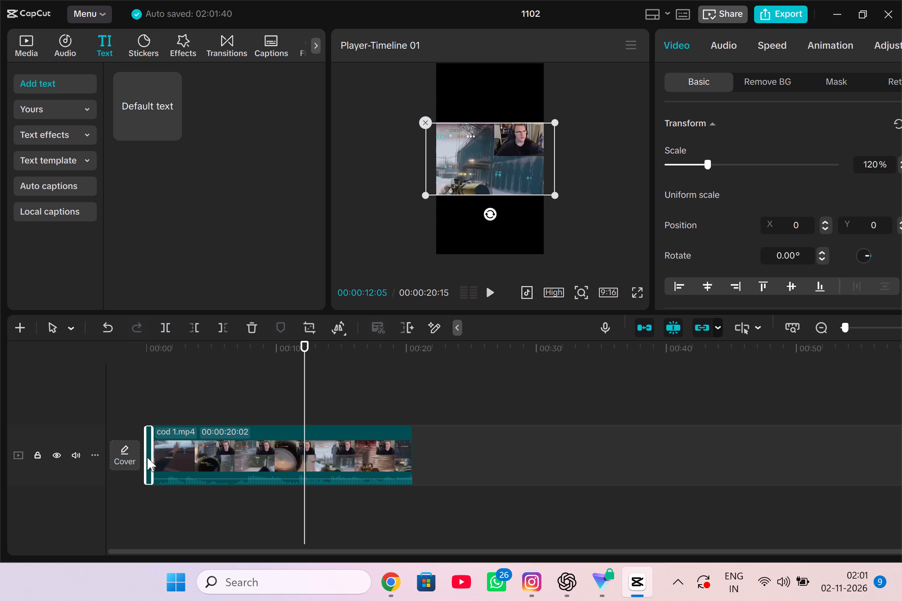
pyautogui.rightClick(146, 453)
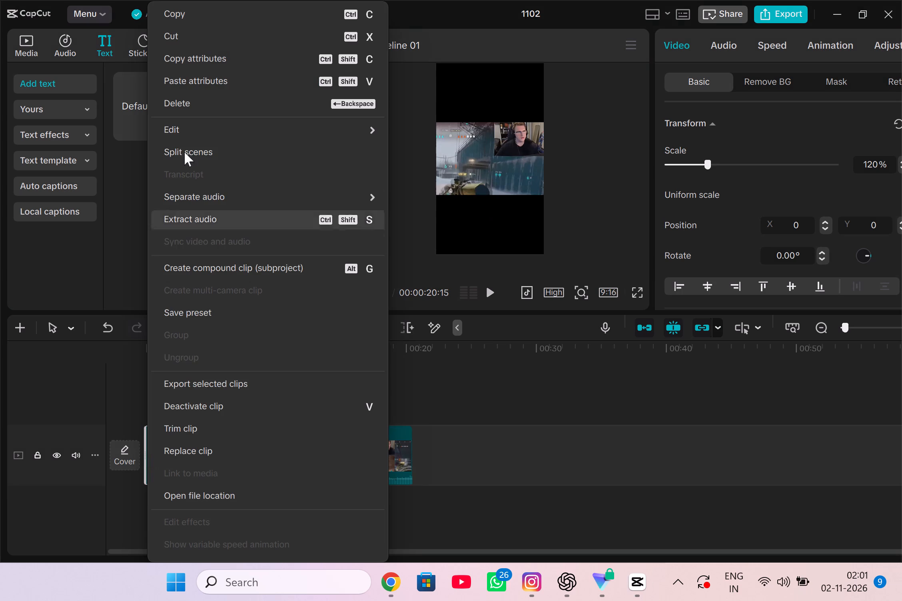
pyautogui.click(218, 36)
pyautogui.click(225, 453)
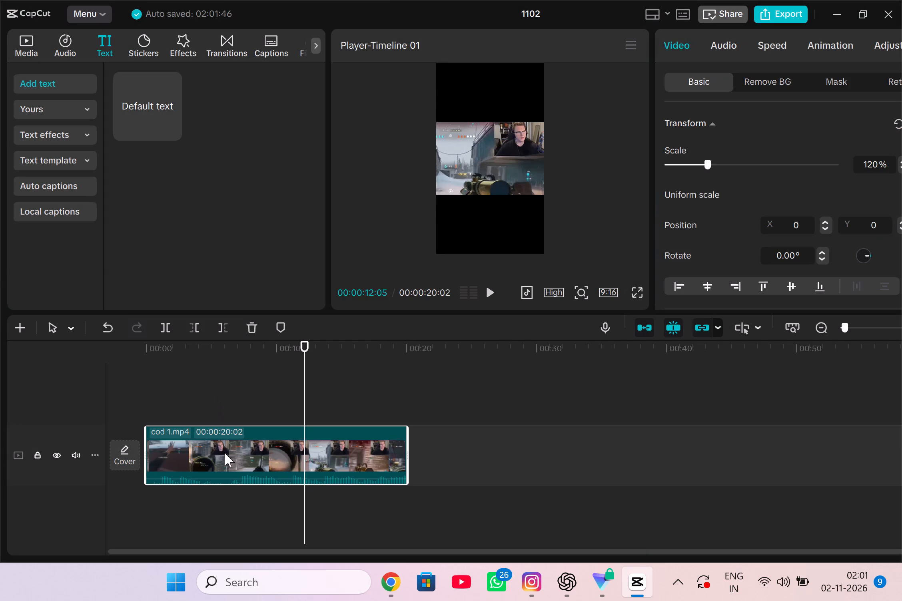
# Preview the trimmed clip in full screen up to its end.
pyautogui.click(485, 293)
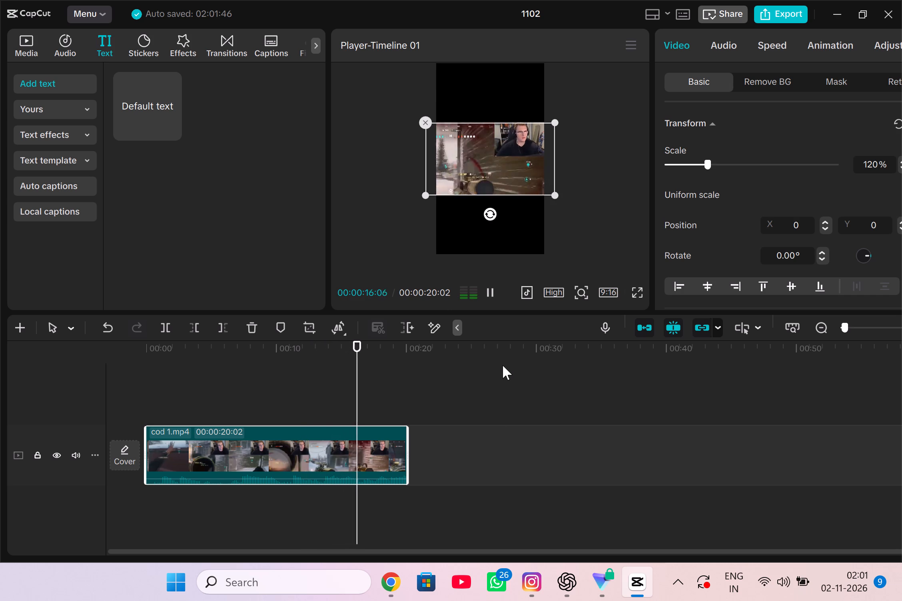
pyautogui.click(639, 291)
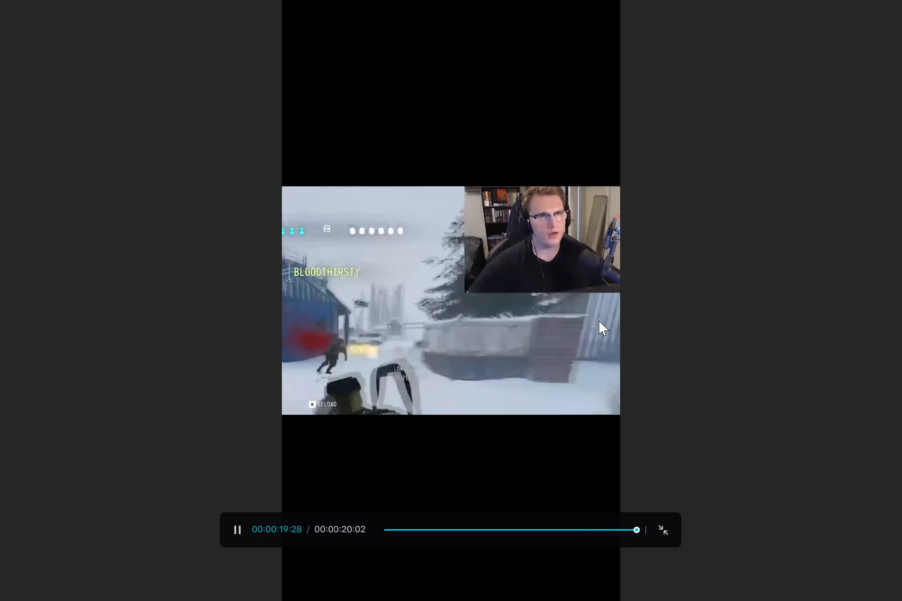
pyautogui.click(557, 343)
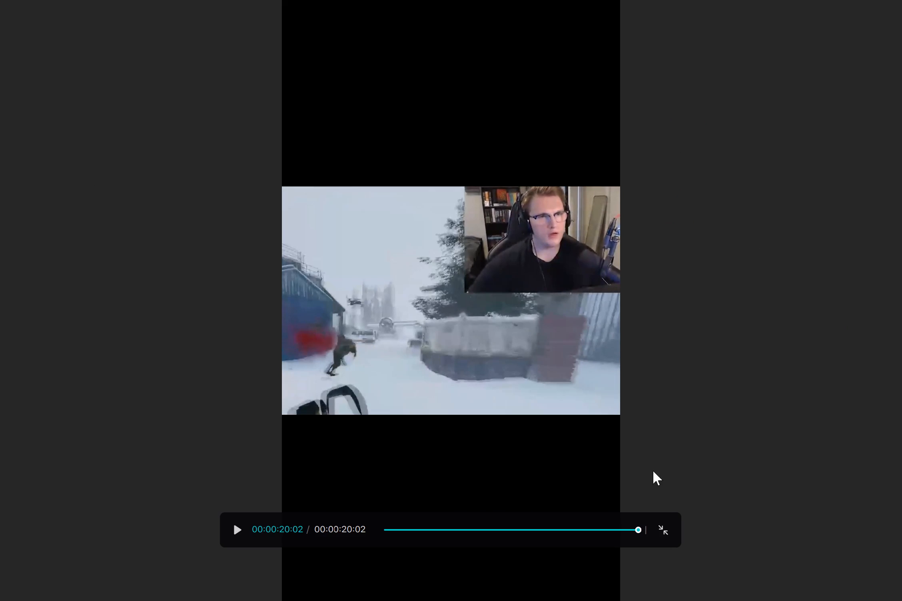
pyautogui.click(659, 520)
pyautogui.click(655, 525)
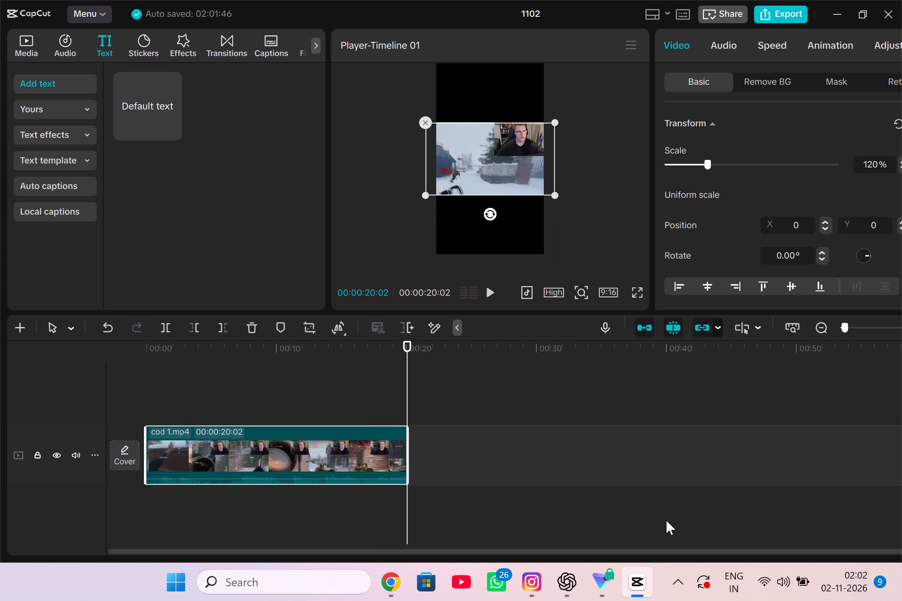
# Scale the gameplay clip down to 100% so it fits the 9:16 frame's width, and check it in full screen.
pyautogui.click(428, 191)
pyautogui.moveTo(431, 189); pyautogui.dragTo(445, 188)
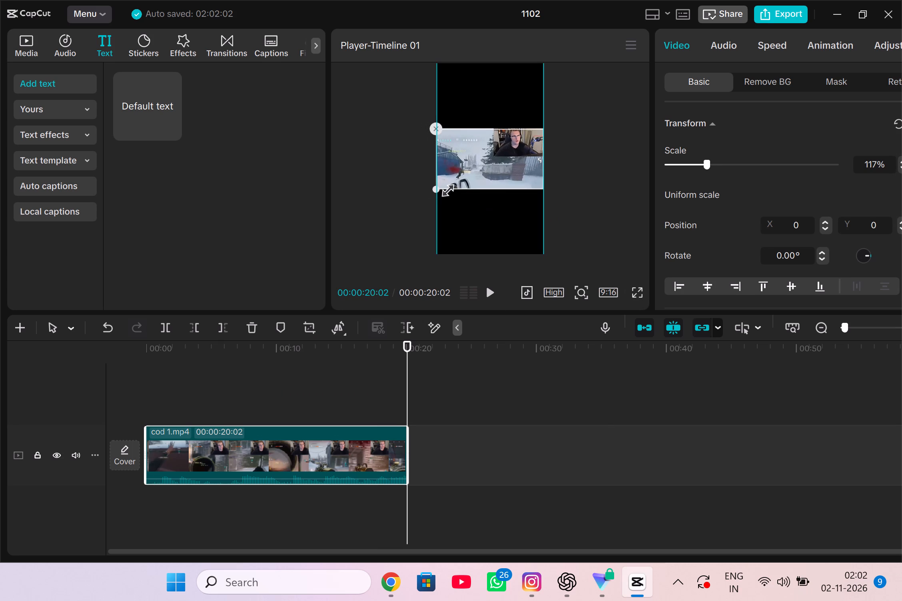
pyautogui.moveTo(445, 188); pyautogui.dragTo(449, 188)
pyautogui.click(449, 188)
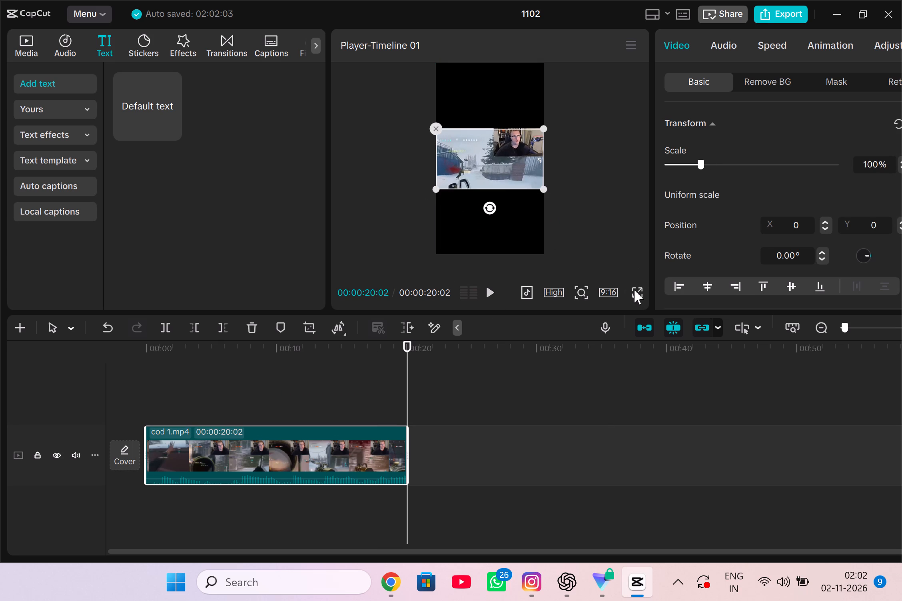
pyautogui.click(634, 290)
pyautogui.click(634, 289)
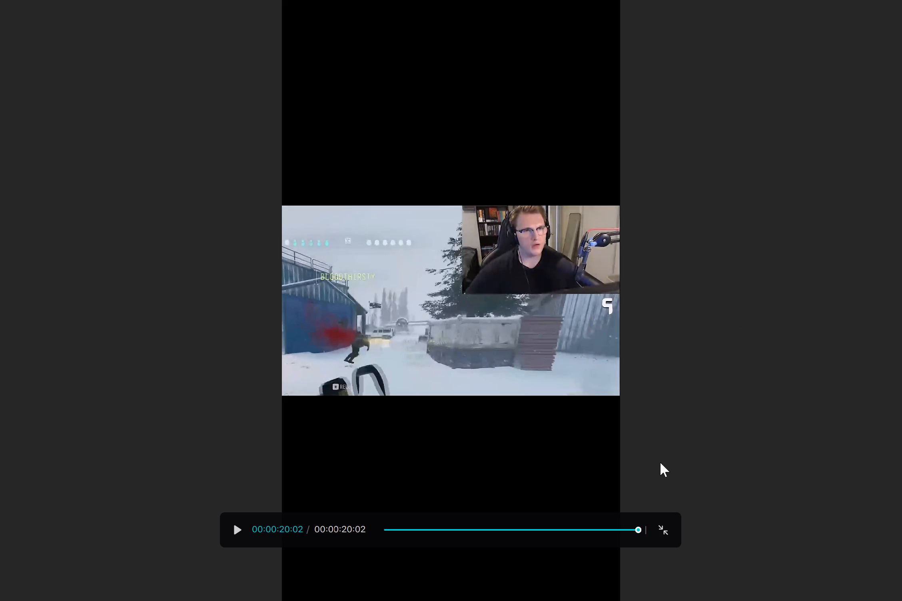
pyautogui.click(656, 520)
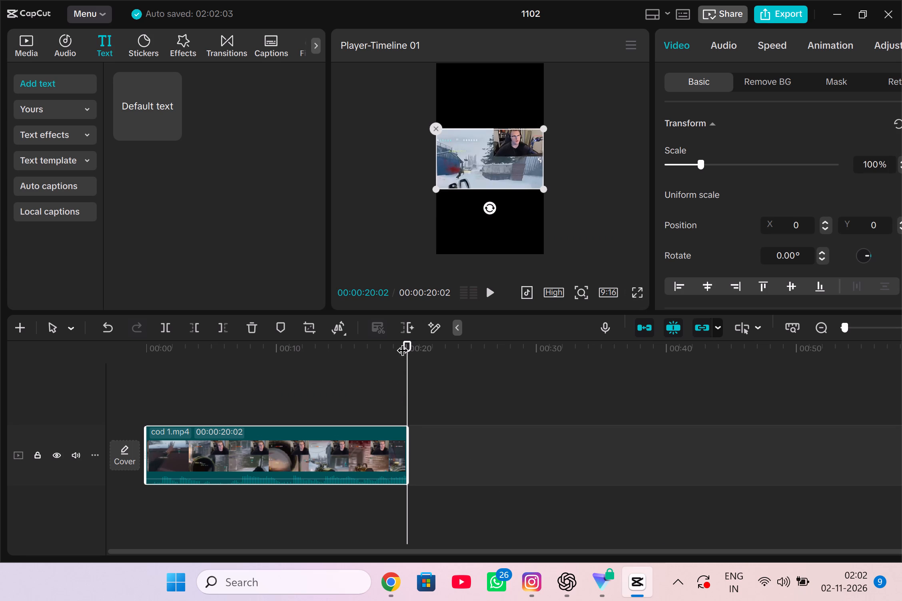
# Play the trimmed cod 1.mp4 clip from its beginning to check the gameplay.
pyautogui.moveTo(404, 340); pyautogui.dragTo(94, 371)
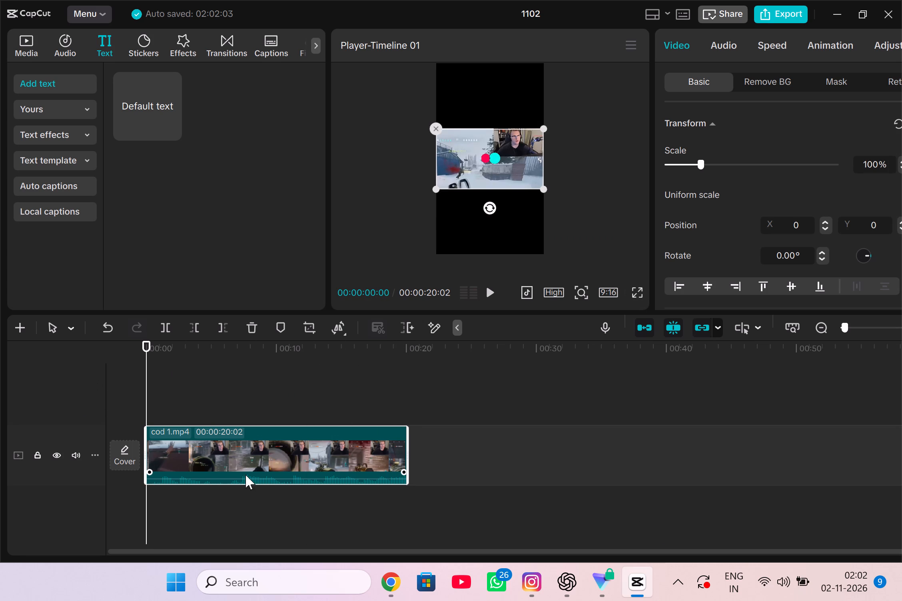
pyautogui.moveTo(246, 475); pyautogui.dragTo(243, 470)
pyautogui.click(240, 452)
pyautogui.click(238, 408)
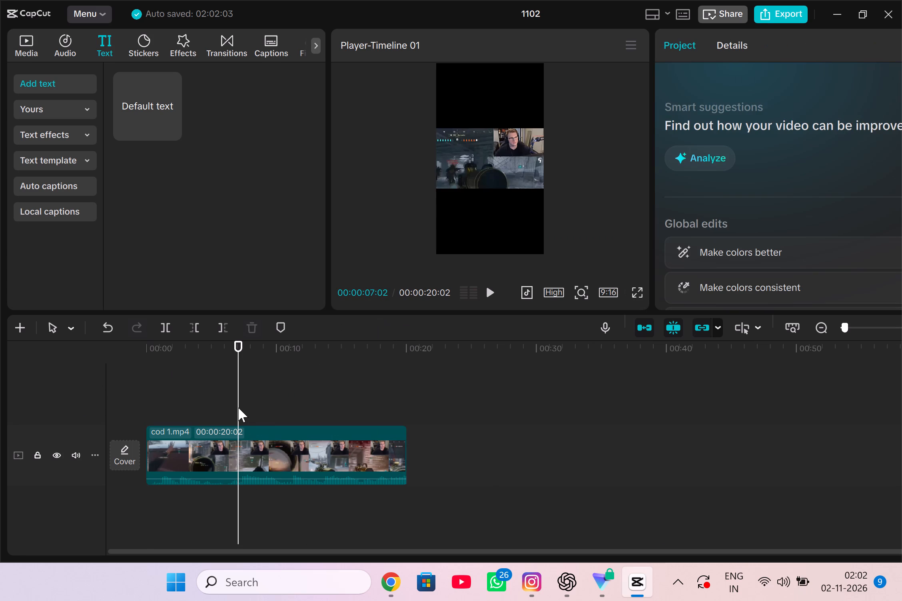
pyautogui.moveTo(233, 339); pyautogui.dragTo(195, 357)
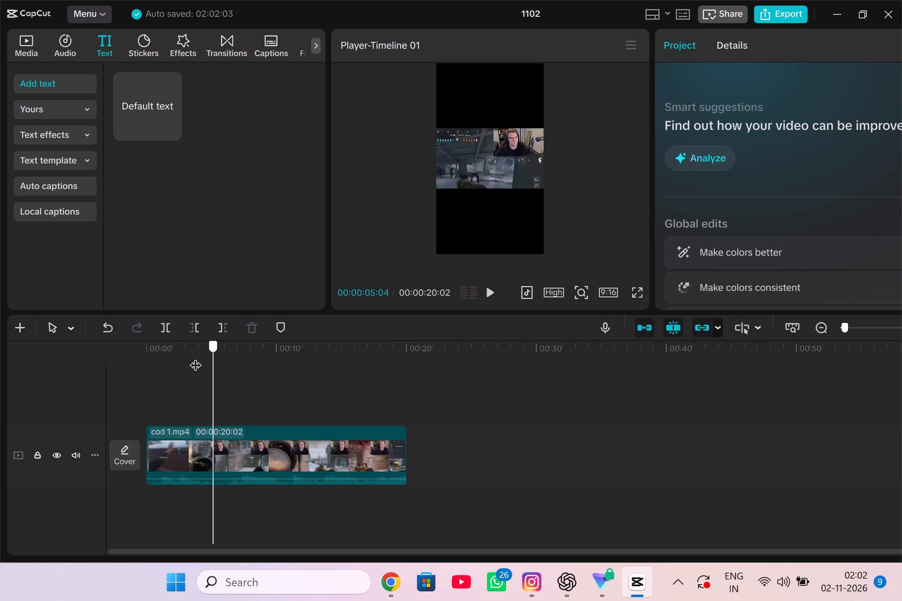
pyautogui.moveTo(195, 357); pyautogui.dragTo(116, 367)
pyautogui.click(484, 289)
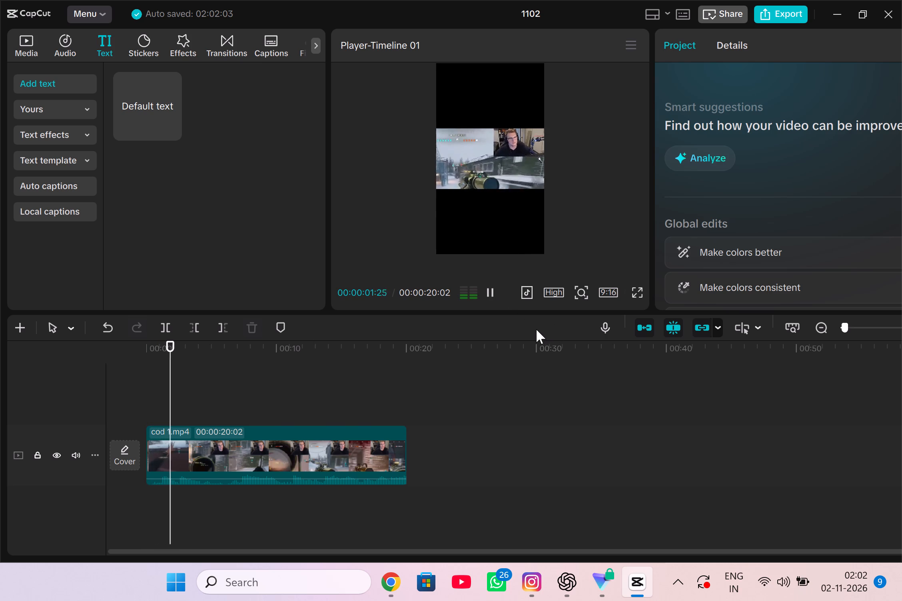
# Preview the default text sample over the gameplay in full screen.
pyautogui.click(159, 127)
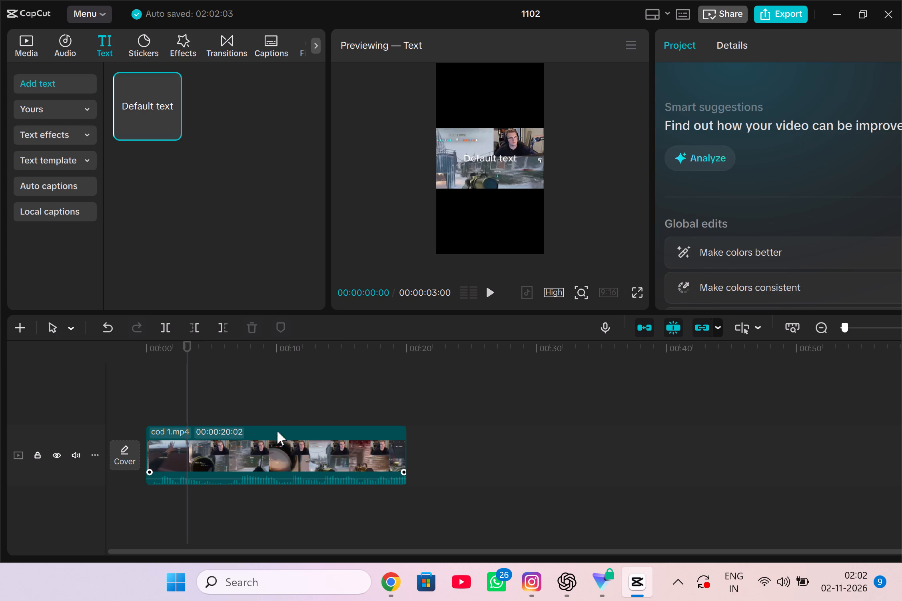
pyautogui.click(633, 287)
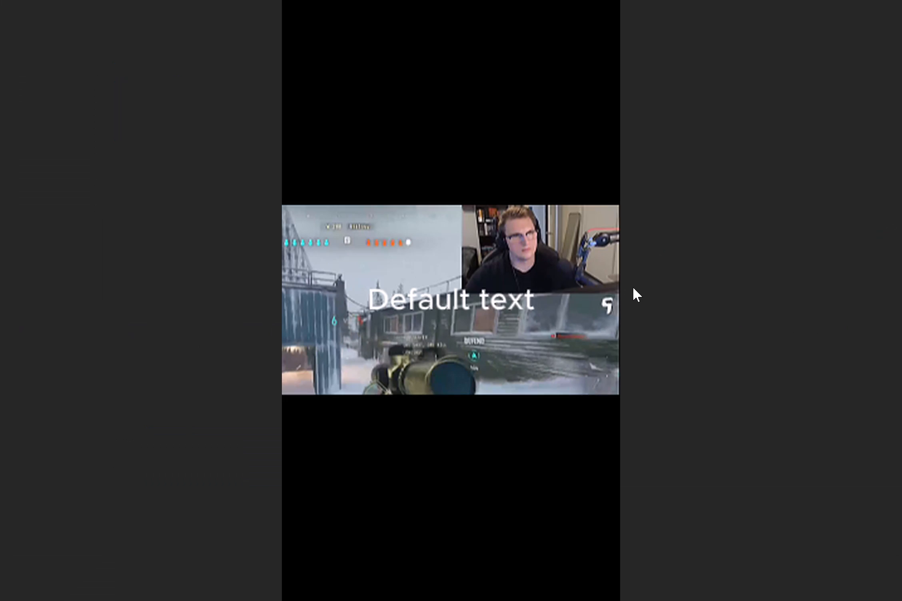
pyautogui.click(235, 528)
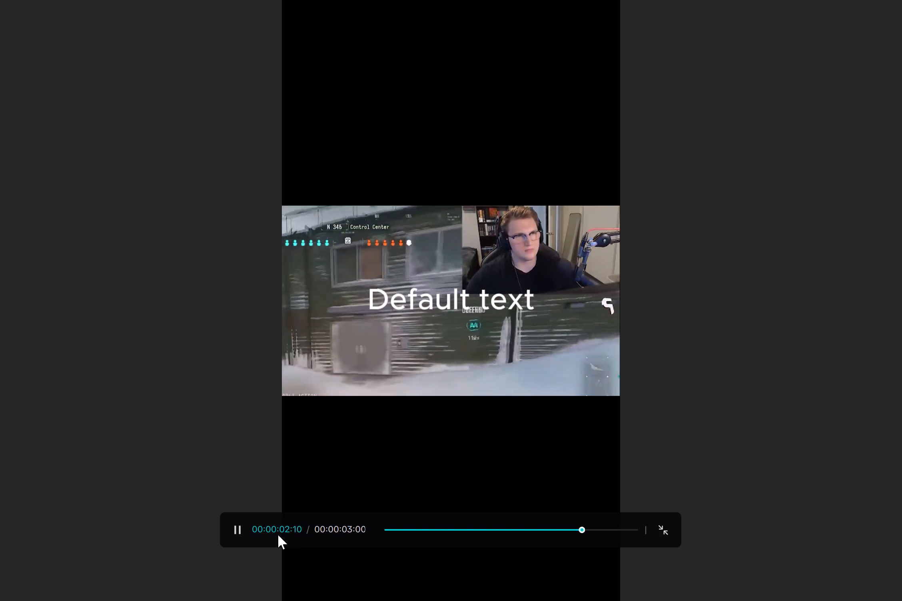
pyautogui.click(242, 533)
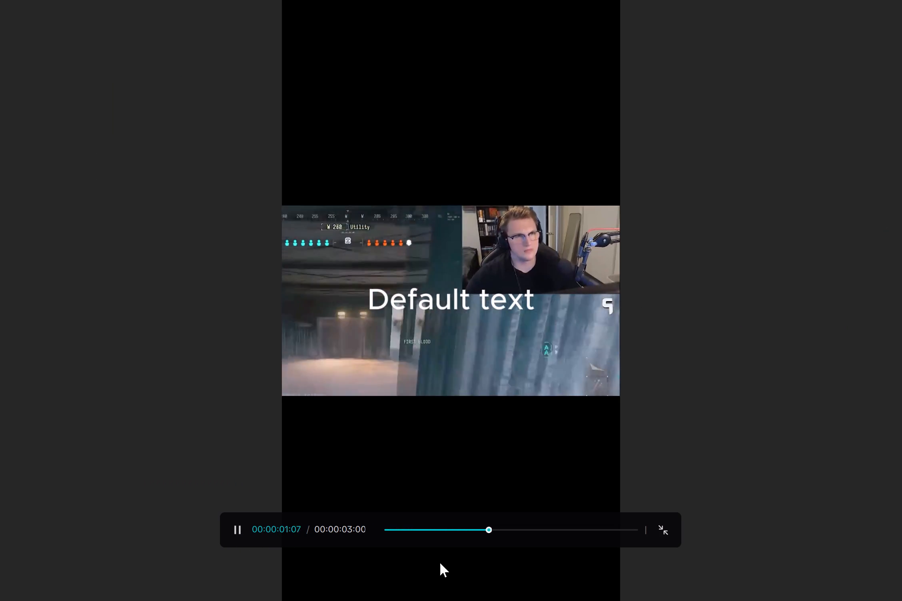
pyautogui.click(665, 527)
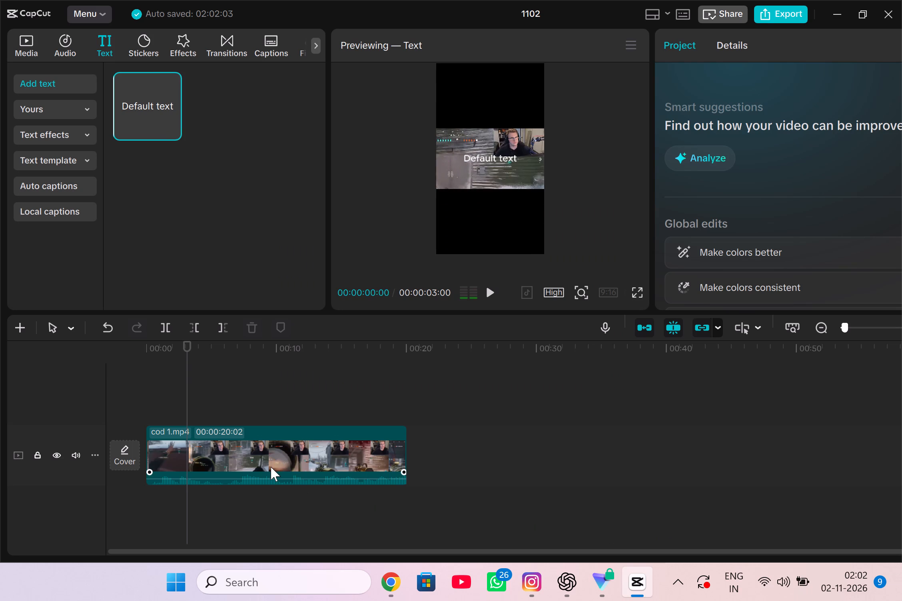
# Play the gameplay clip from the start in full screen and review its opening seconds.
pyautogui.click(271, 466)
pyautogui.moveTo(189, 342); pyautogui.dragTo(307, 363)
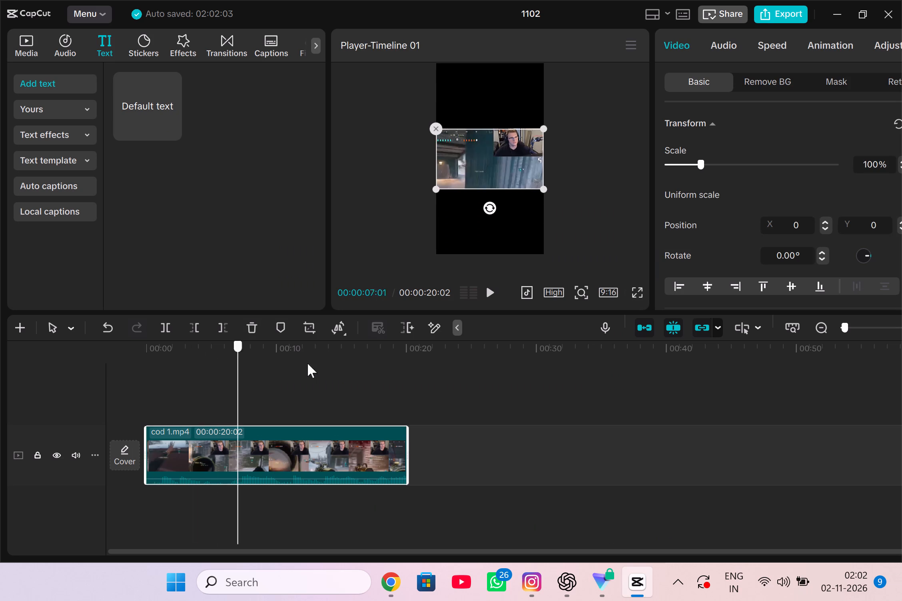
pyautogui.moveTo(307, 363); pyautogui.dragTo(559, 395)
pyautogui.click(487, 286)
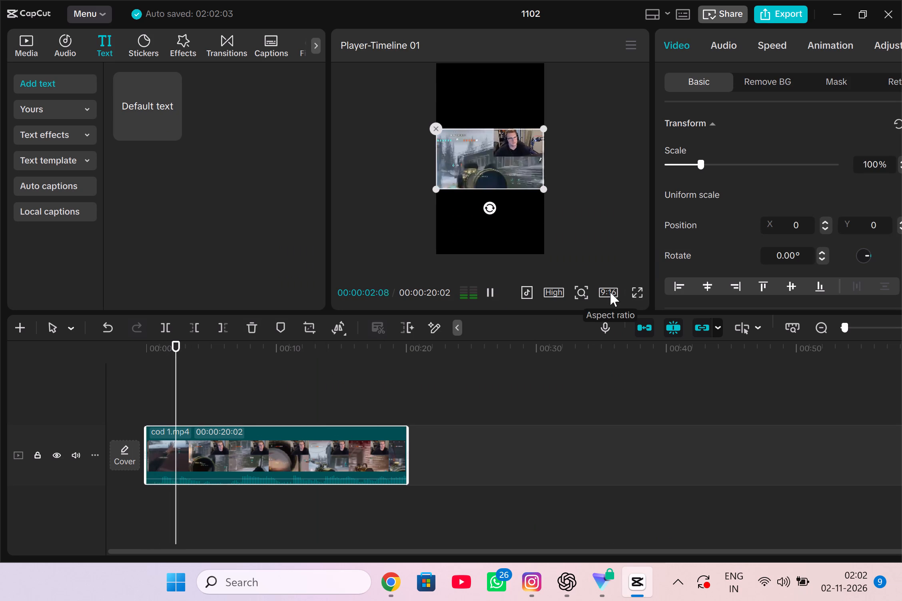
pyautogui.click(633, 288)
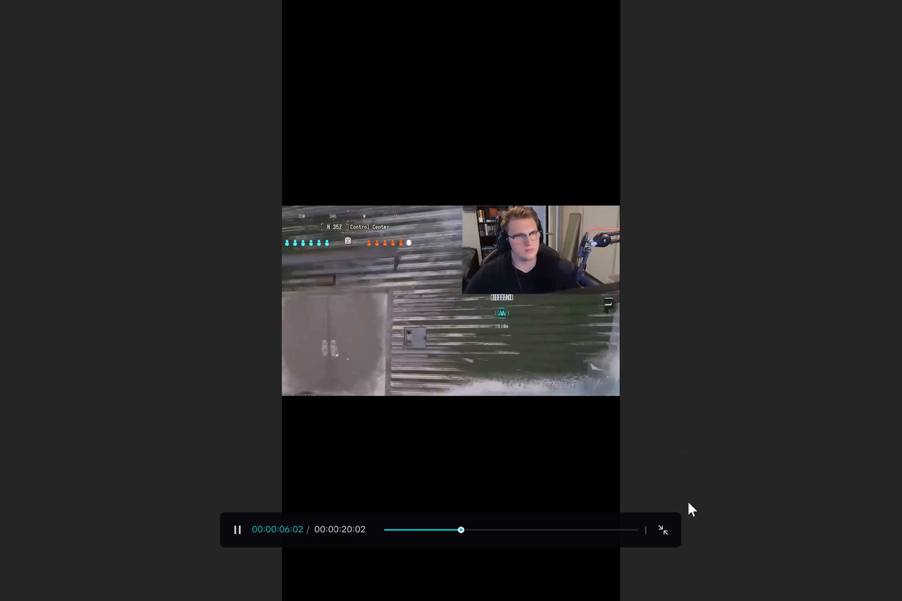
pyautogui.click(662, 529)
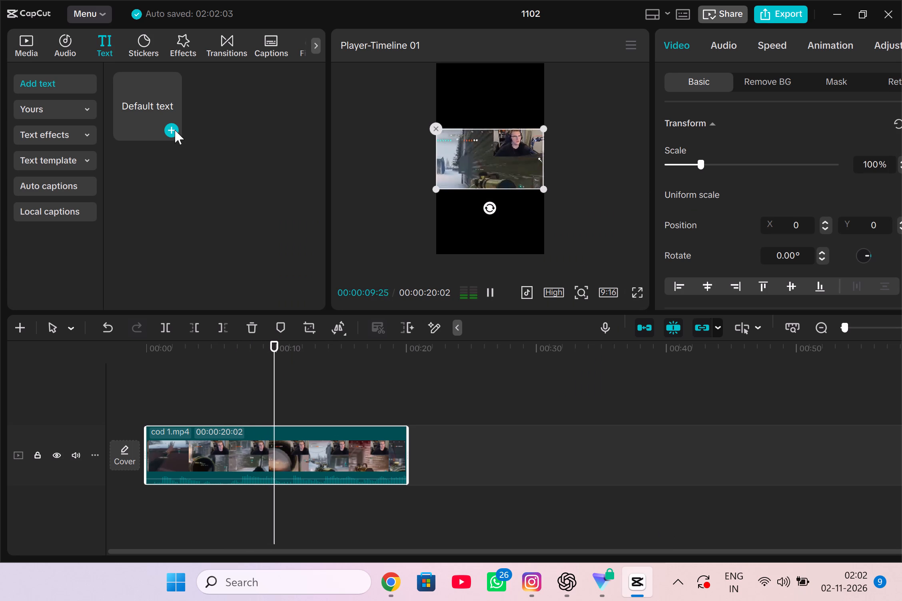
# Add a default text layer and stretch it from the start of the gameplay clip to just before its end.
pyautogui.click(175, 130)
pyautogui.moveTo(273, 409); pyautogui.dragTo(213, 412)
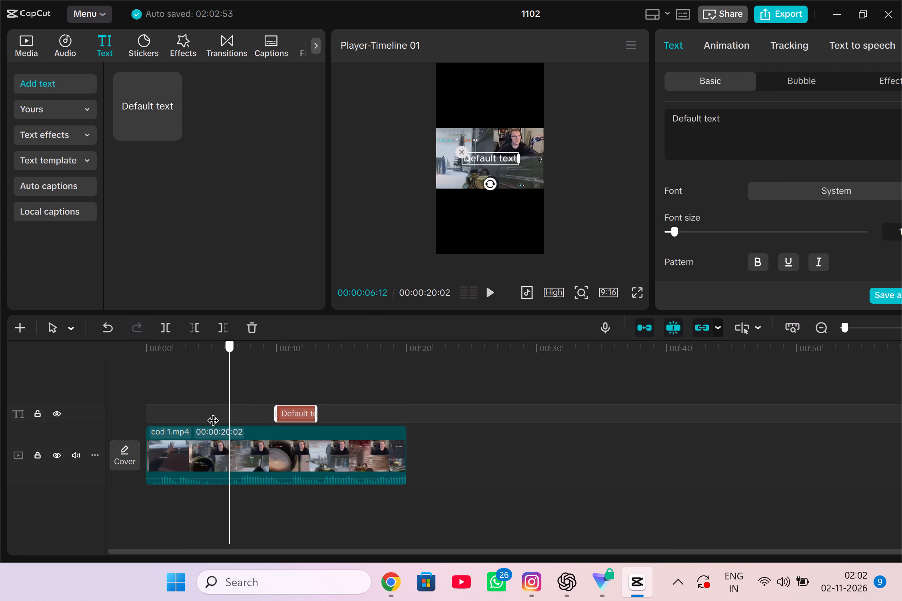
pyautogui.moveTo(213, 412); pyautogui.dragTo(212, 412)
pyautogui.moveTo(275, 412); pyautogui.dragTo(178, 416)
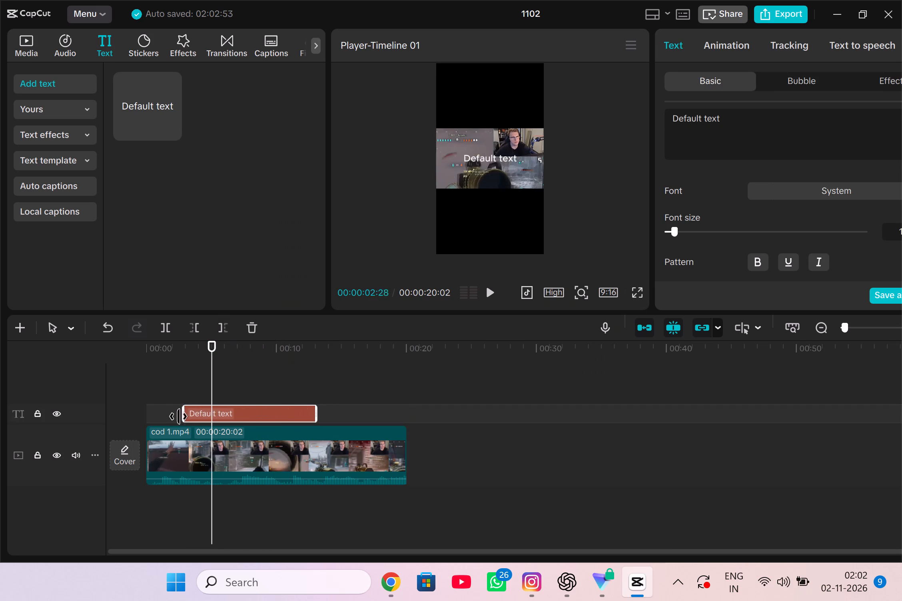
pyautogui.moveTo(178, 416); pyautogui.dragTo(139, 414)
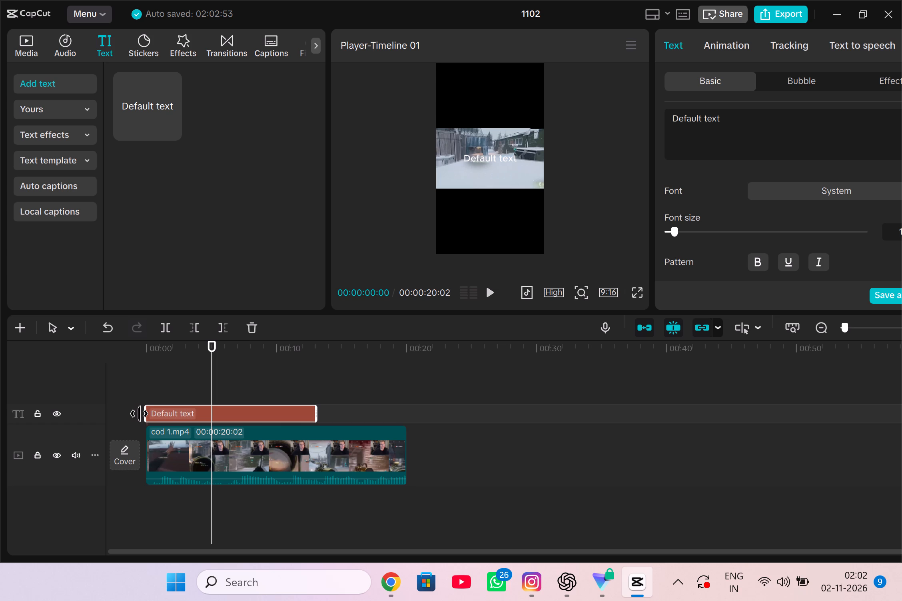
pyautogui.moveTo(139, 414); pyautogui.dragTo(140, 414)
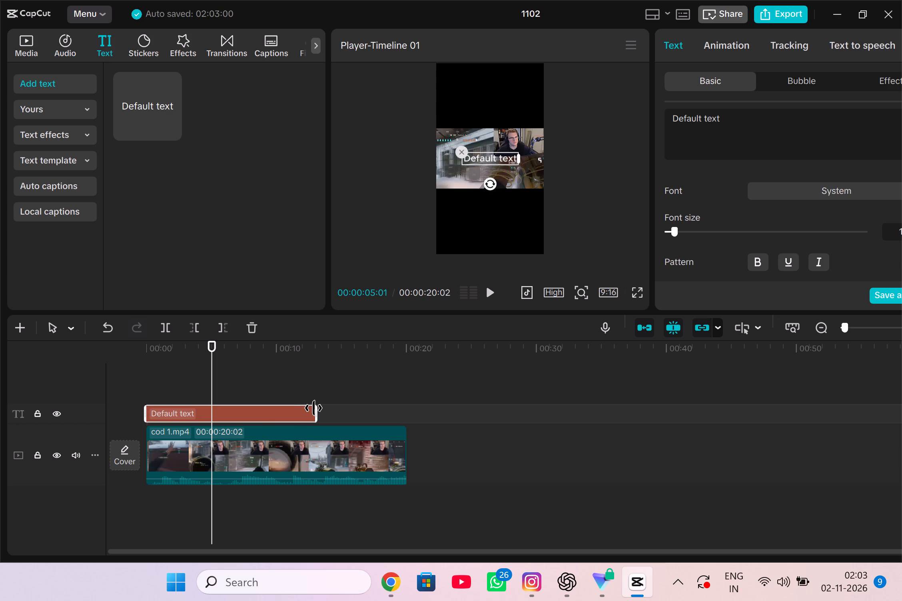
pyautogui.moveTo(314, 408); pyautogui.dragTo(404, 420)
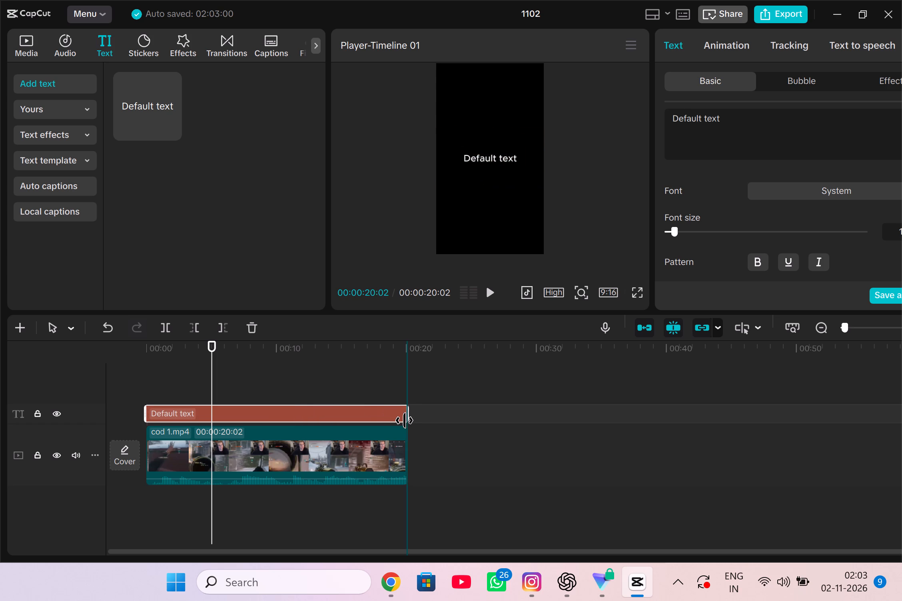
pyautogui.moveTo(404, 420); pyautogui.dragTo(400, 422)
pyautogui.click(400, 422)
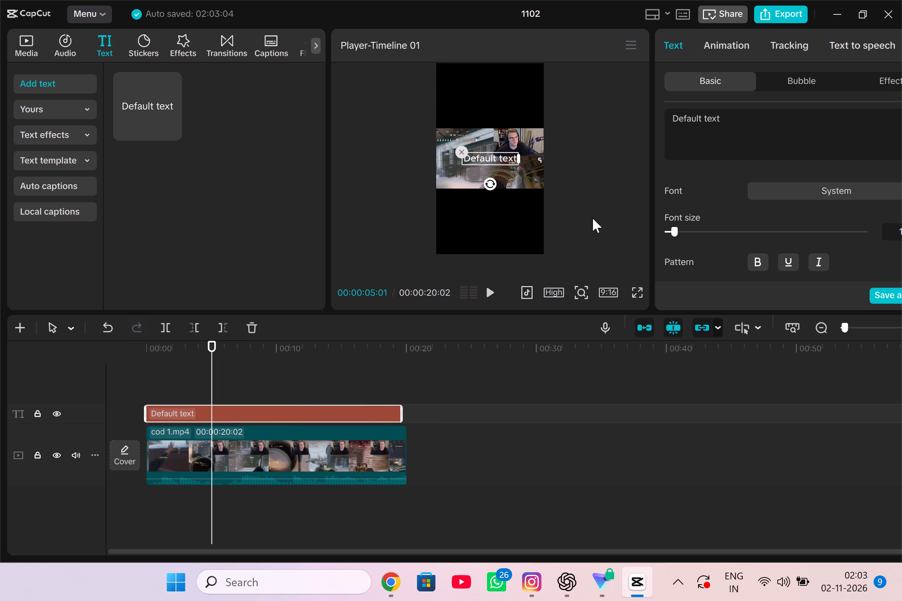
# Move the default text up into the black area above the gameplay, centred horizontally.
pyautogui.moveTo(488, 157); pyautogui.dragTo(488, 151)
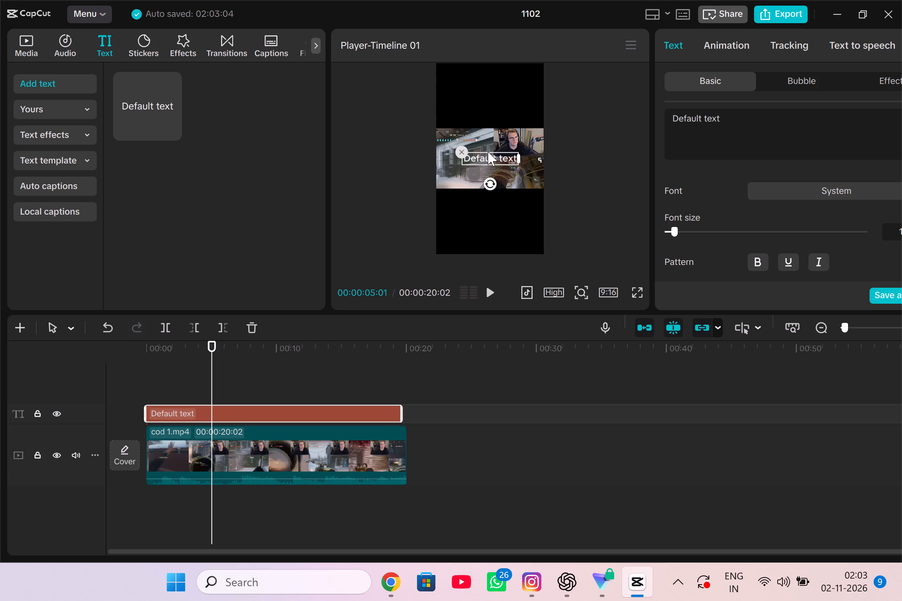
pyautogui.moveTo(488, 151); pyautogui.dragTo(488, 145)
pyautogui.click(488, 143)
pyautogui.moveTo(488, 139); pyautogui.dragTo(488, 135)
pyautogui.click(488, 135)
pyautogui.click(361, 408)
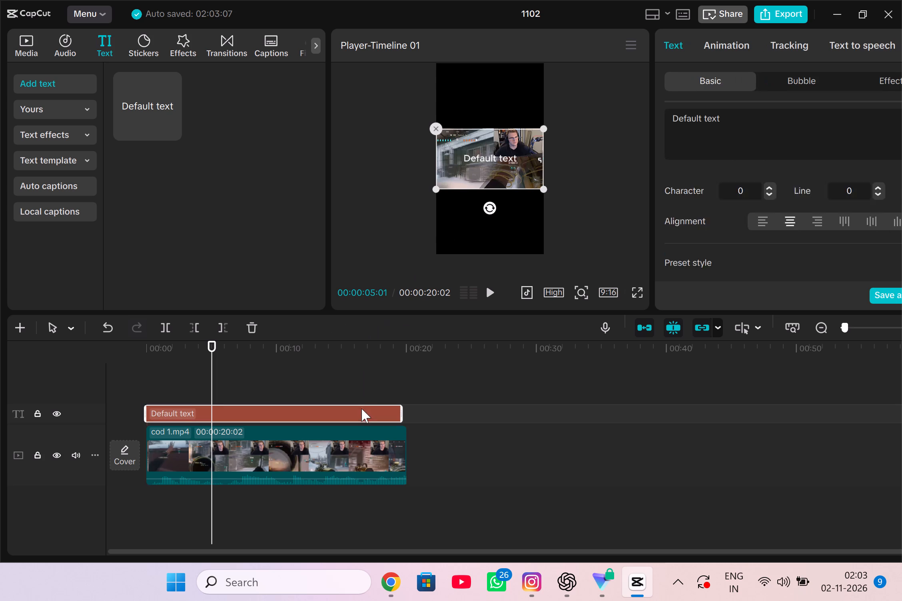
pyautogui.click(489, 153)
pyautogui.moveTo(489, 150); pyautogui.dragTo(493, 151)
pyautogui.click(372, 414)
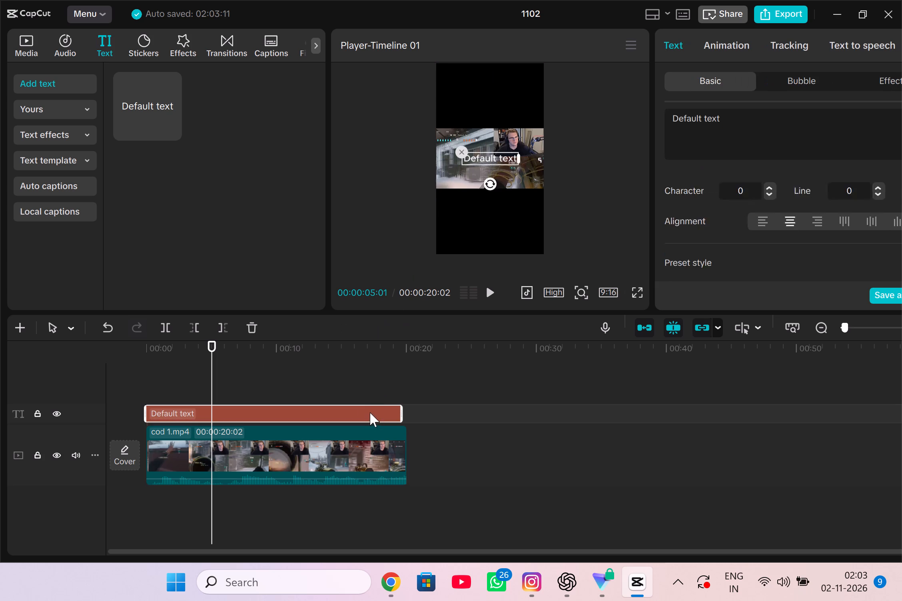
pyautogui.moveTo(489, 154); pyautogui.dragTo(491, 146)
pyautogui.click(491, 146)
pyautogui.moveTo(491, 141); pyautogui.dragTo(491, 132)
pyautogui.click(363, 415)
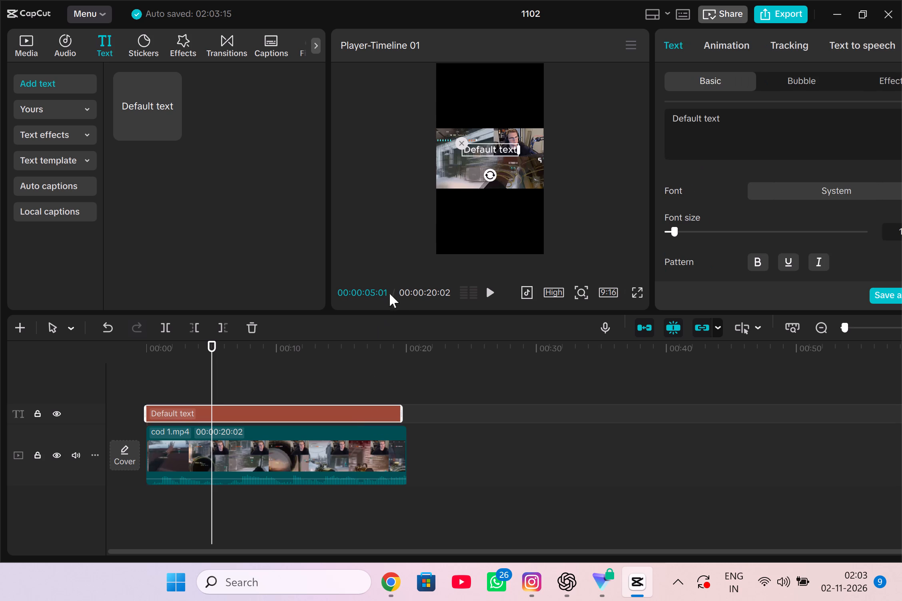
pyautogui.moveTo(487, 147); pyautogui.dragTo(491, 124)
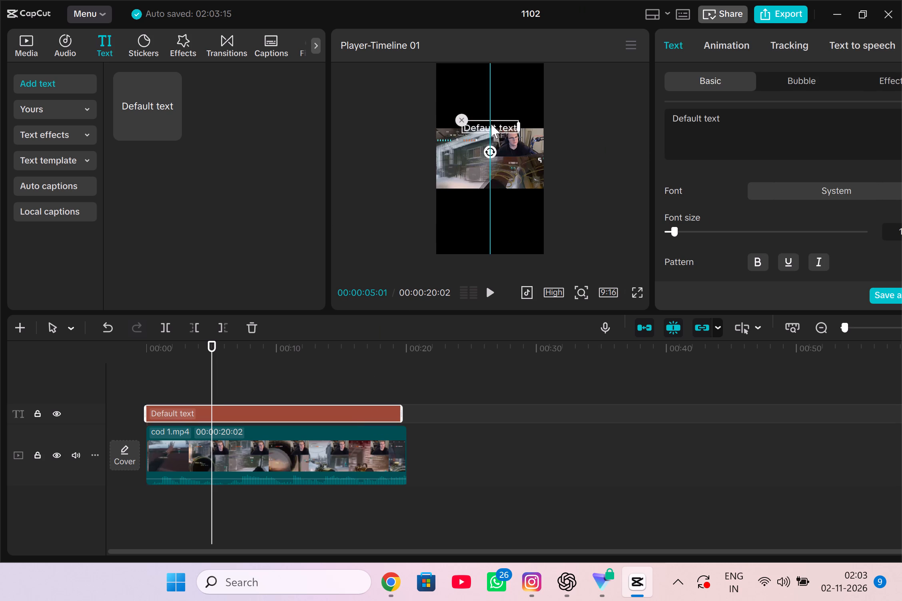
pyautogui.moveTo(491, 124); pyautogui.dragTo(488, 109)
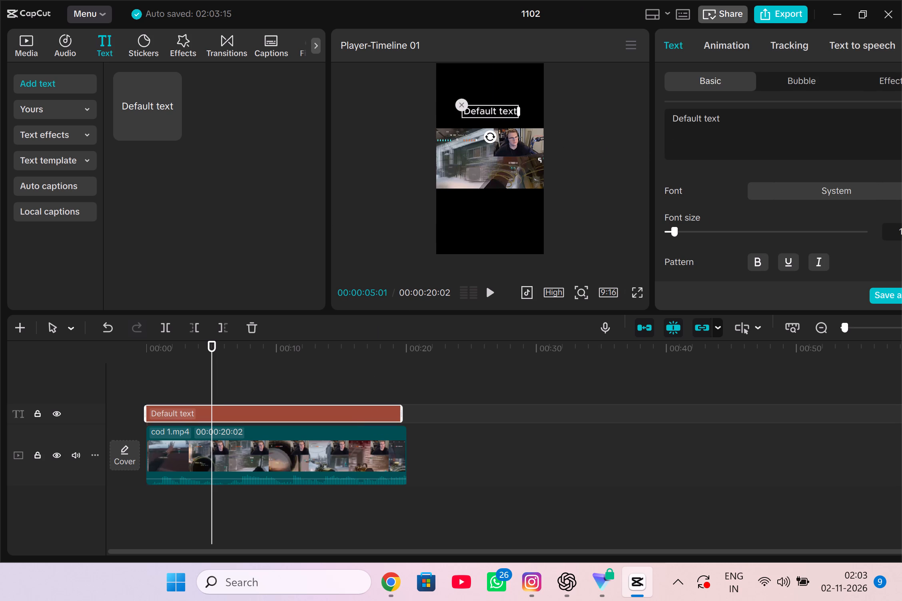
# Replace the default text with the copied title "This Sniper Aim Is Actually INSANE 🥶 🎯", breaking the line after "Is".
pyautogui.click(731, 122)
pyautogui.press('BackSpace')
pyautogui.press('BackSpace')
pyautogui.press('BackSpace')
pyautogui.press('BackSpace')
pyautogui.press('BackSpace')
pyautogui.press('BackSpace')
pyautogui.press('BackSpace')
pyautogui.press('BackSpace')
pyautogui.press('BackSpace')
pyautogui.press('BackSpace')
pyautogui.press('BackSpace')
pyautogui.press('BackSpace')
pyautogui.press('BackSpace')
pyautogui.press('BackSpace')
pyautogui.press('BackSpace')
pyautogui.press('BackSpace')
pyautogui.press('BackSpace')
pyautogui.press('BackSpace')
pyautogui.press('BackSpace')
pyautogui.press('BackSpace')
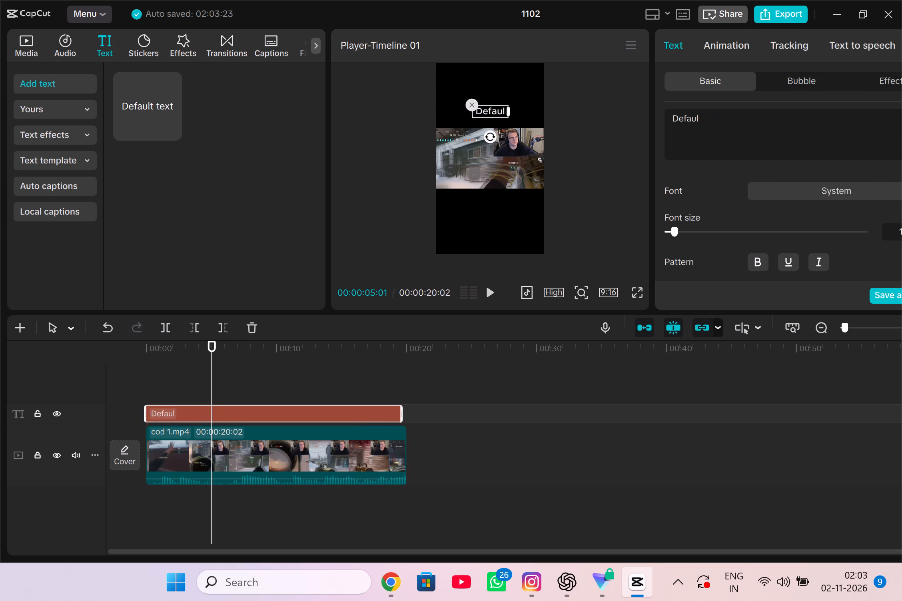
pyautogui.rightClick(695, 120)
pyautogui.click(732, 204)
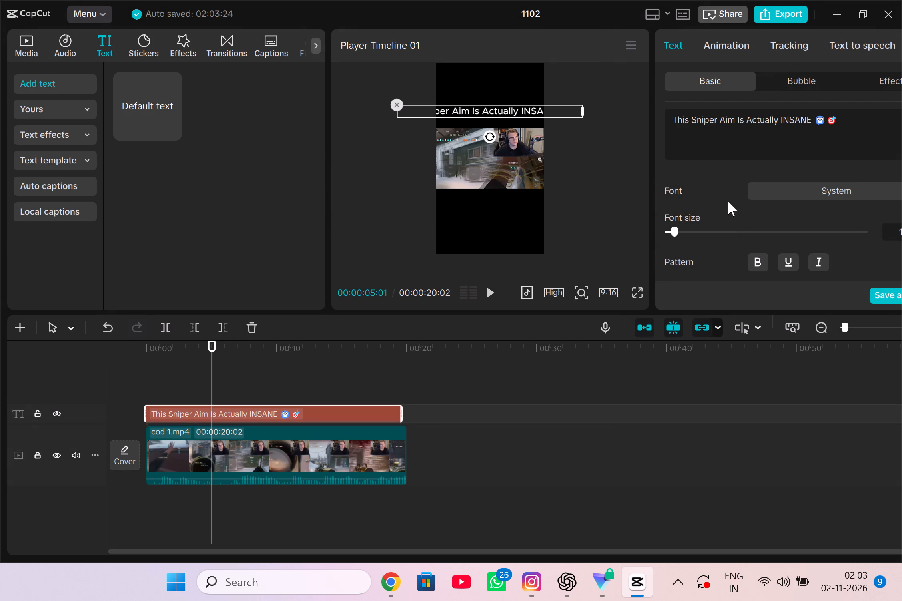
pyautogui.click(745, 119)
pyautogui.press('Return')
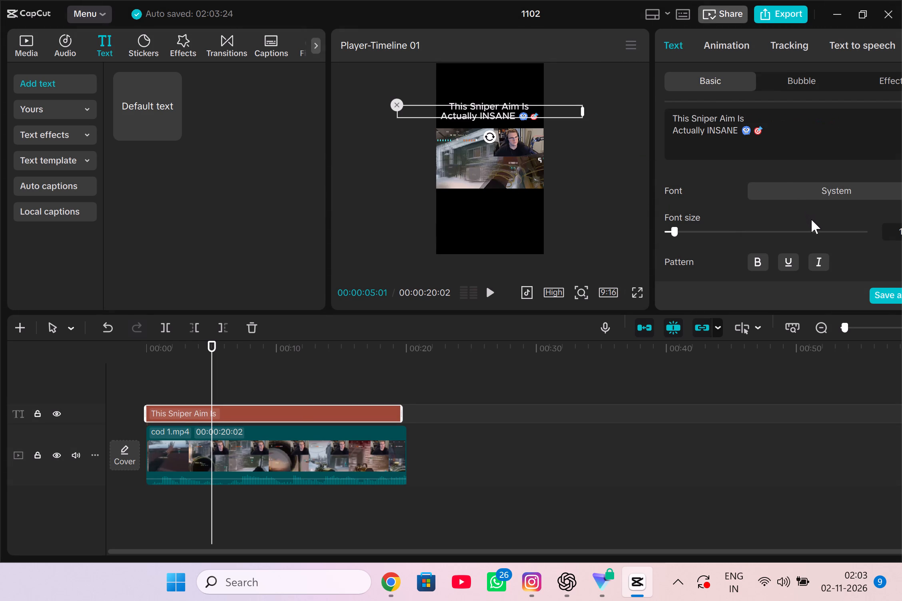
# Set the title's font to BebasNeue and enlarge the title slightly, keeping it centred above the gameplay.
pyautogui.click(786, 187)
pyautogui.click(800, 187)
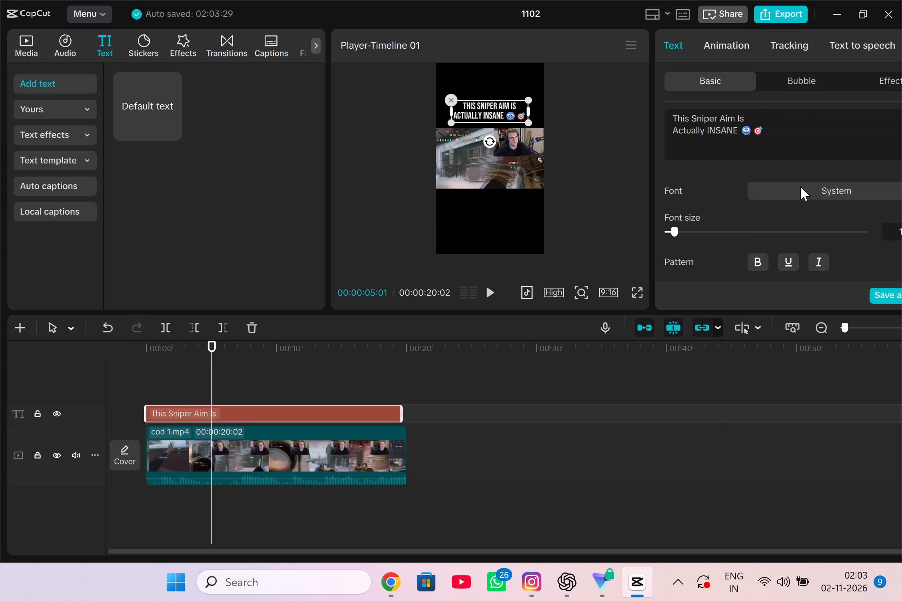
pyautogui.moveTo(525, 99); pyautogui.dragTo(529, 97)
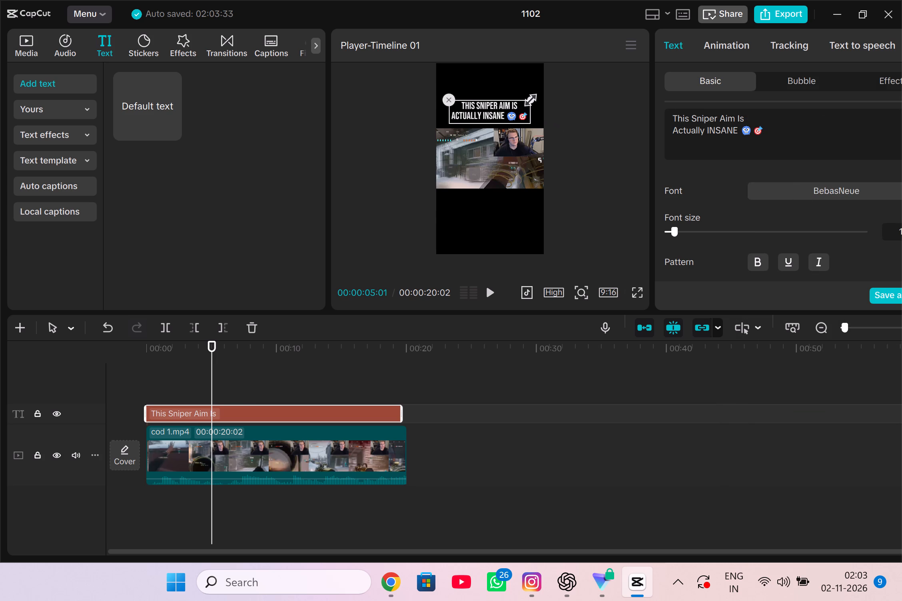
pyautogui.moveTo(529, 97); pyautogui.dragTo(531, 97)
pyautogui.click(505, 103)
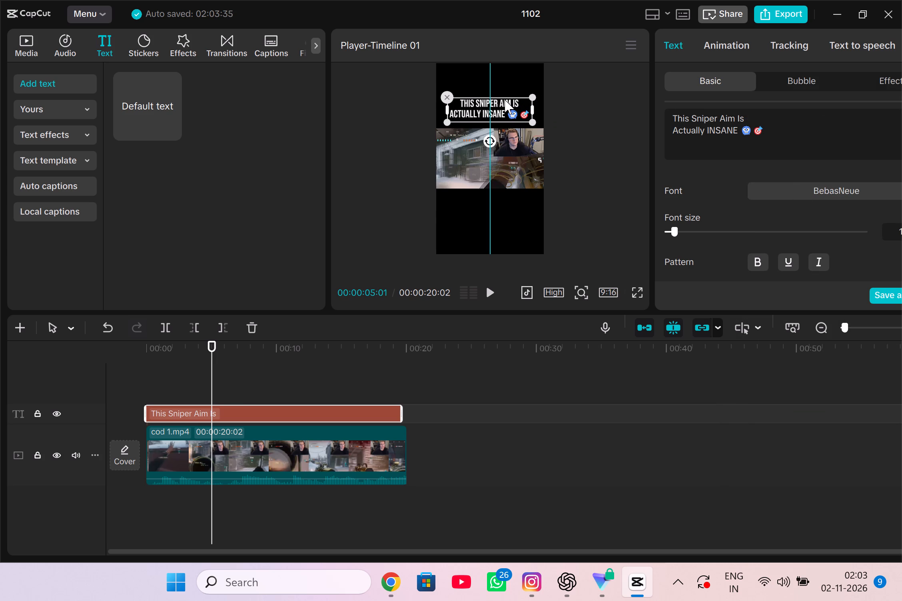
# Play the titled video in full screen to near its end, and go back to an earlier point in the timeline.
pyautogui.click(637, 287)
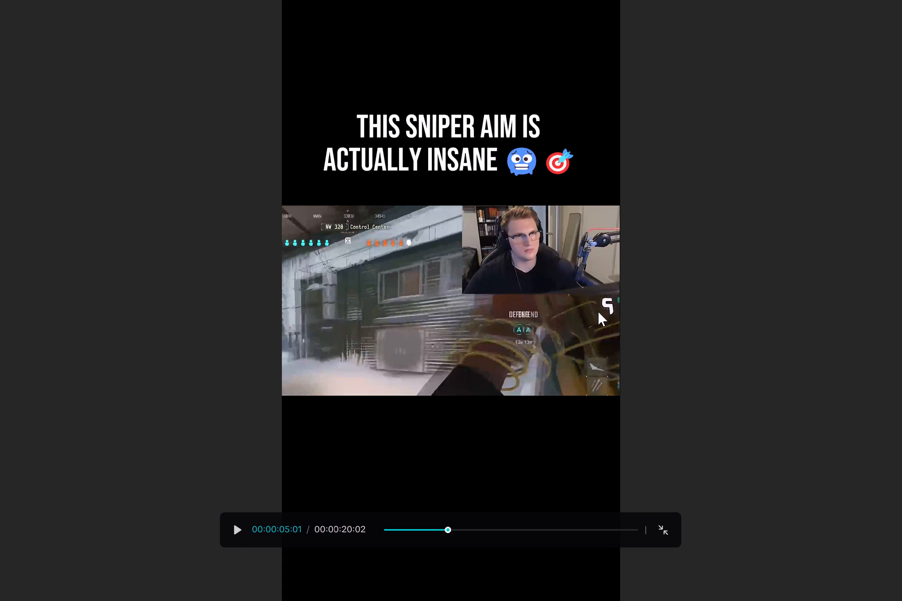
pyautogui.click(231, 528)
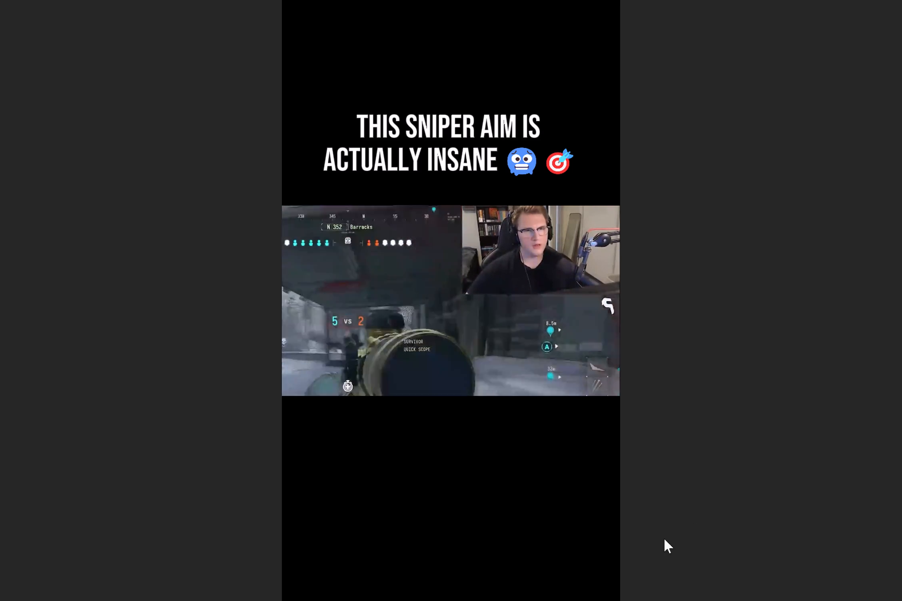
pyautogui.click(558, 462)
pyautogui.click(665, 530)
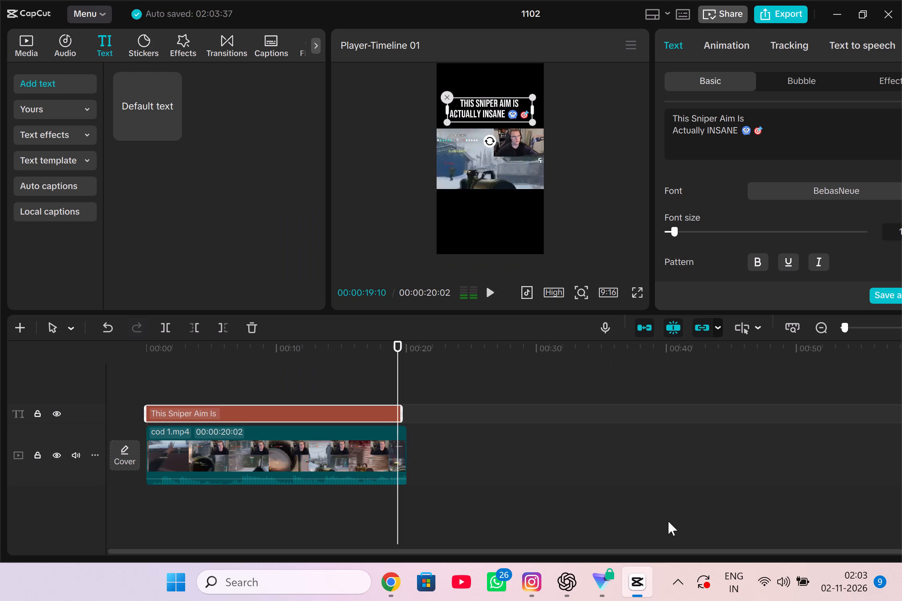
pyautogui.moveTo(398, 340); pyautogui.dragTo(292, 352)
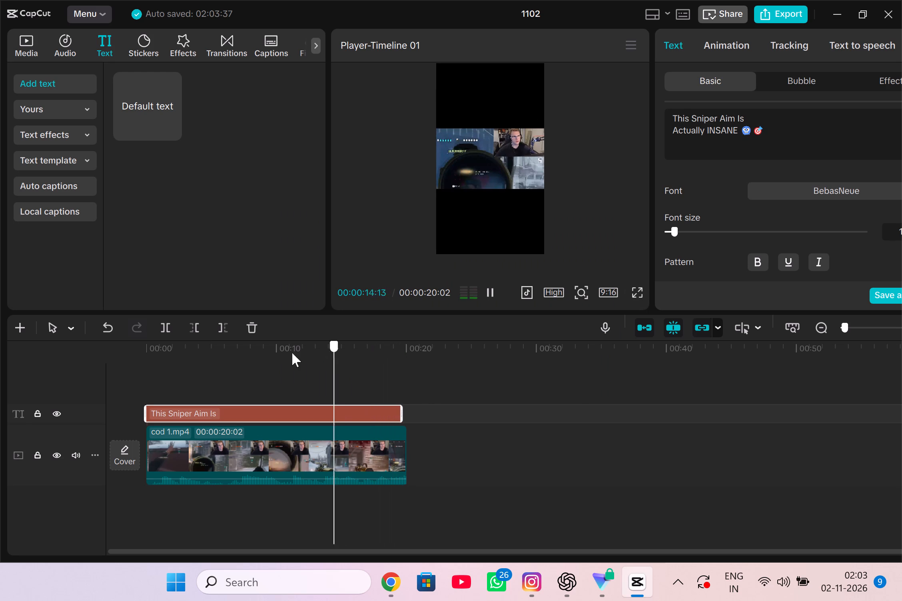
# Stop the playback and return the playhead to the start of the timeline.
pyautogui.moveTo(292, 352); pyautogui.dragTo(101, 354)
pyautogui.moveTo(99, 355); pyautogui.dragTo(64, 362)
pyautogui.click(64, 362)
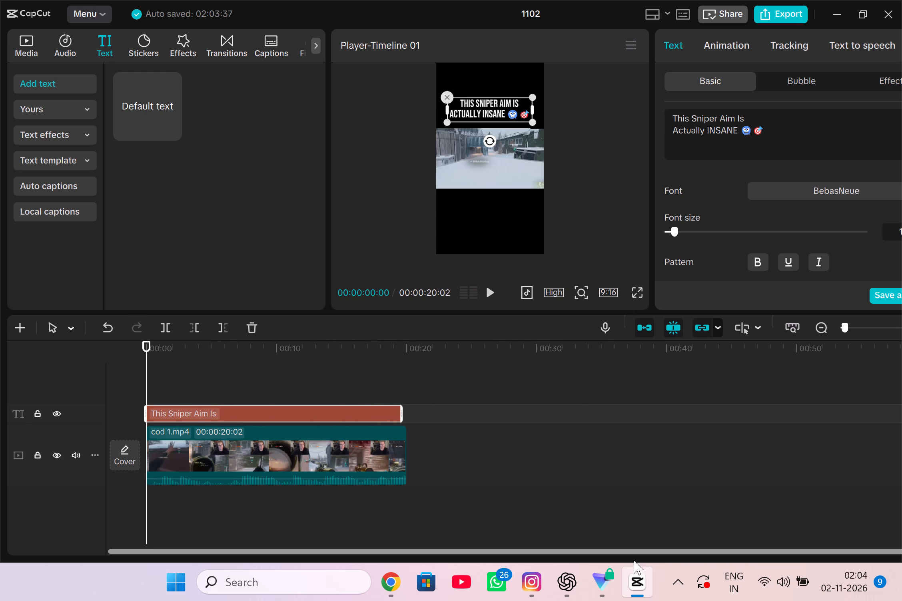
# Switch to Chrome and read through the Call of Duty brief's caption, FTC disclosure, on-screen text, editing and violation rules.
pyautogui.click(384, 576)
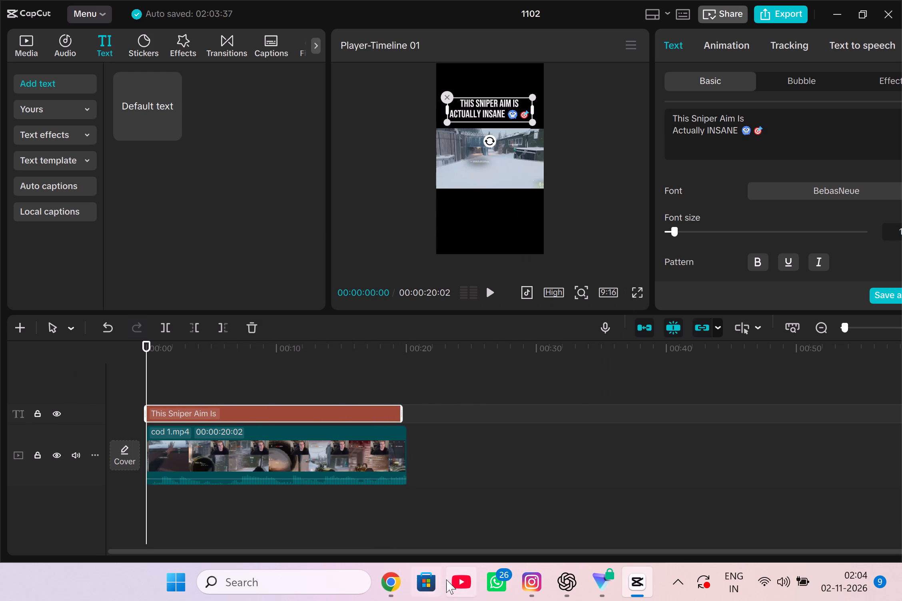
pyautogui.click(393, 587)
pyautogui.scroll(-2, 461, 418)
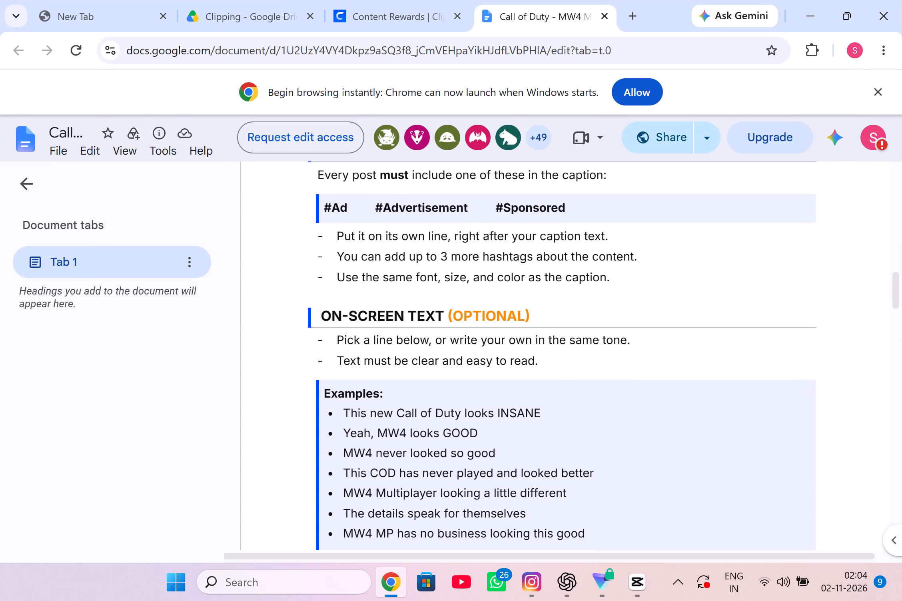
pyautogui.scroll(-10, 461, 418)
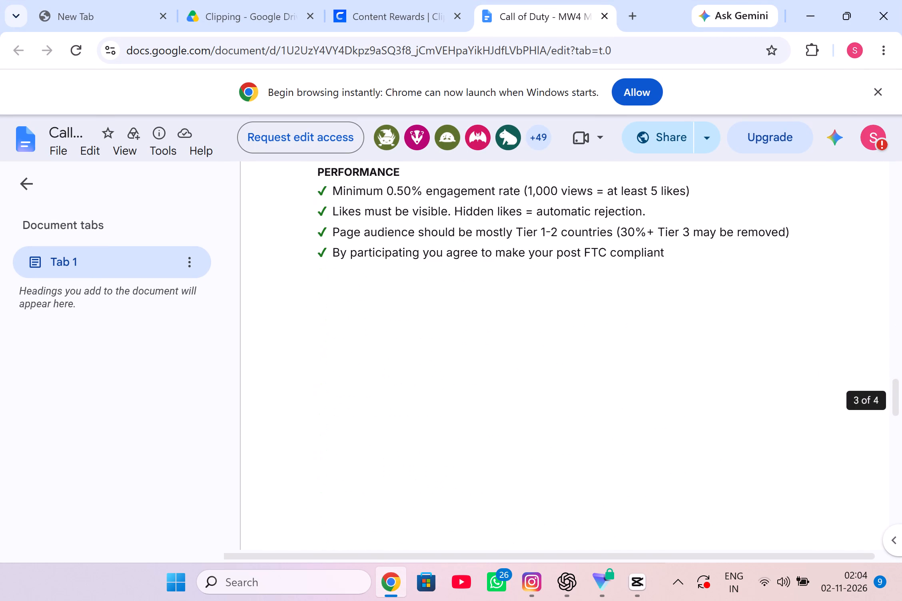
pyautogui.scroll(-13, 461, 418)
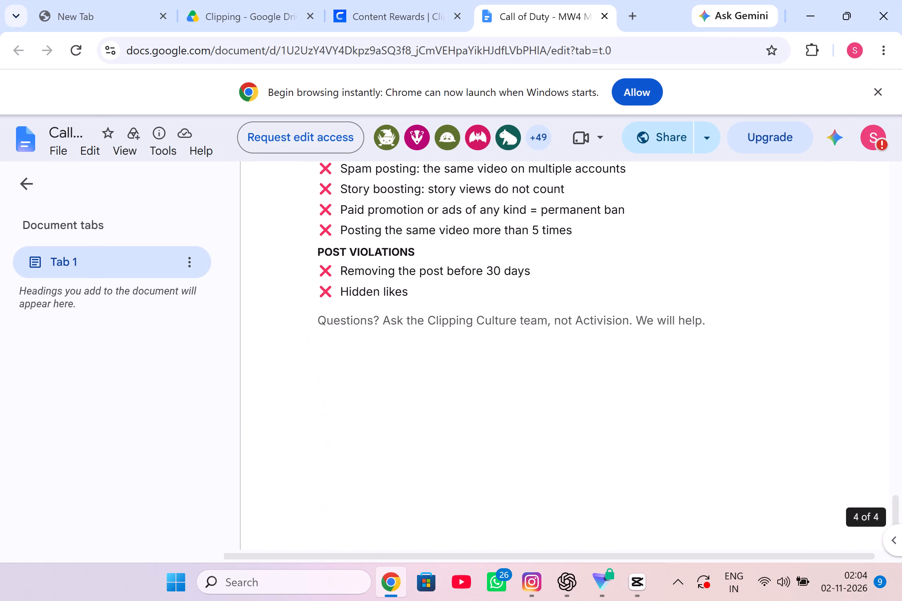
pyautogui.scroll(1, 461, 418)
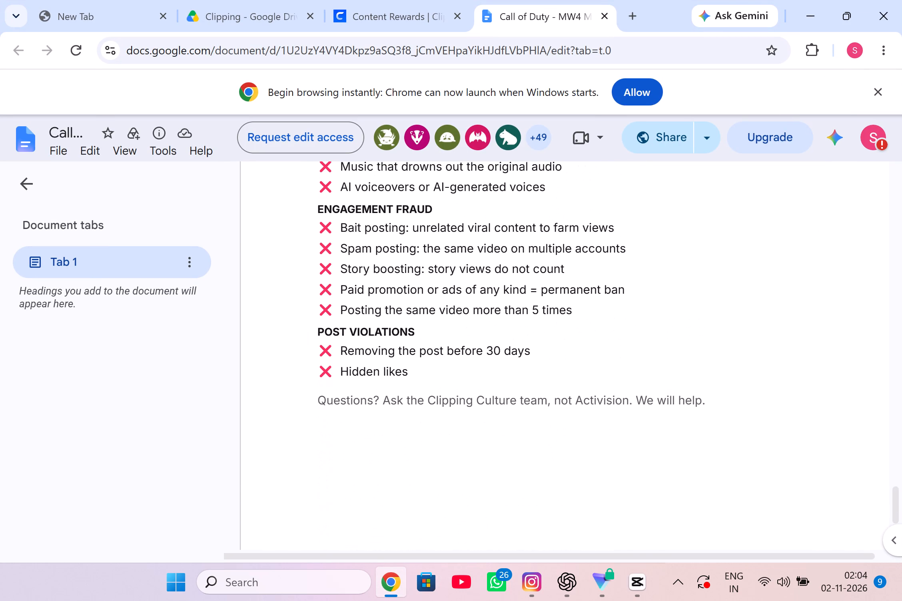
pyautogui.scroll(1, 461, 418)
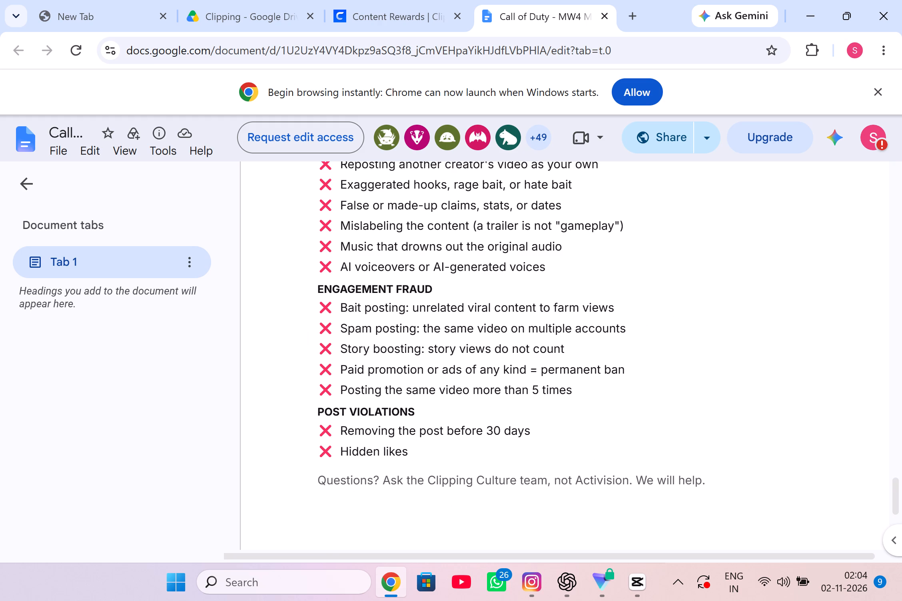
pyautogui.scroll(20, 449, 364)
pyautogui.scroll(2, 449, 364)
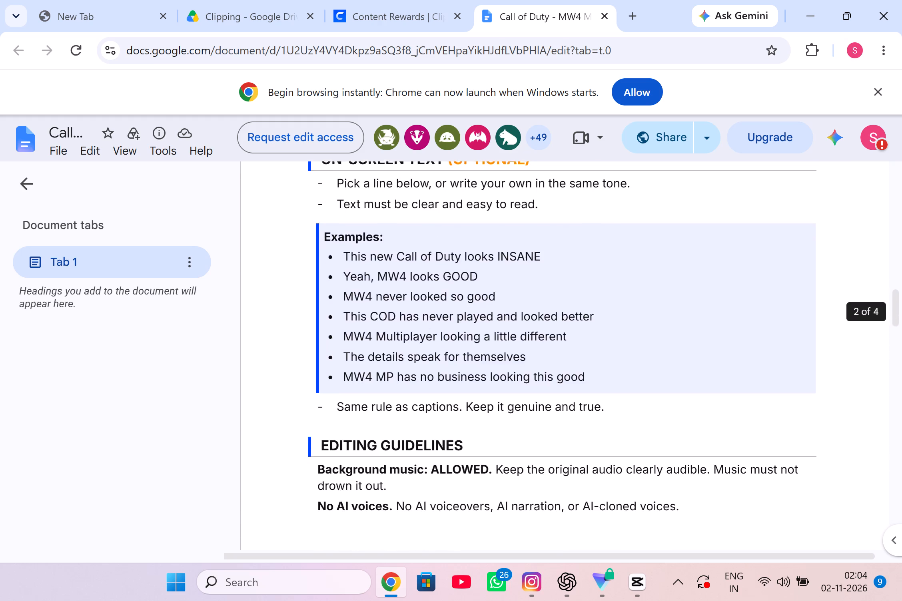
pyautogui.scroll(1, 471, 359)
pyautogui.scroll(-1, 471, 359)
pyautogui.scroll(2, 471, 359)
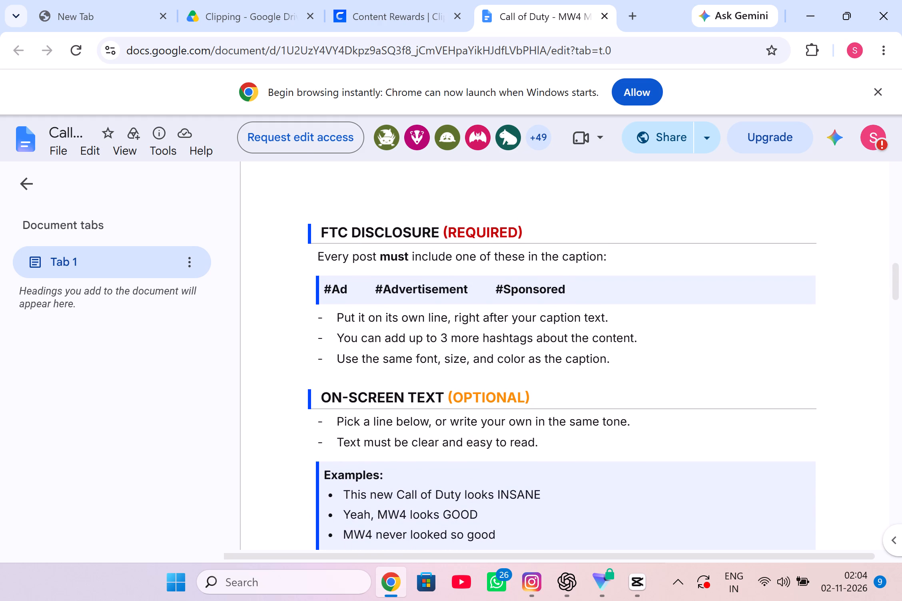
pyautogui.scroll(5, 469, 289)
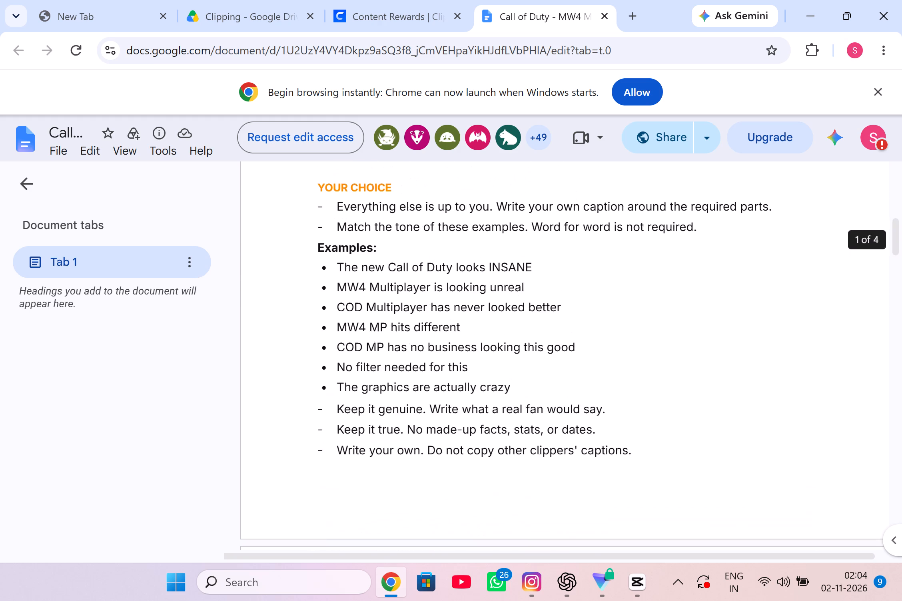
pyautogui.scroll(3, 469, 289)
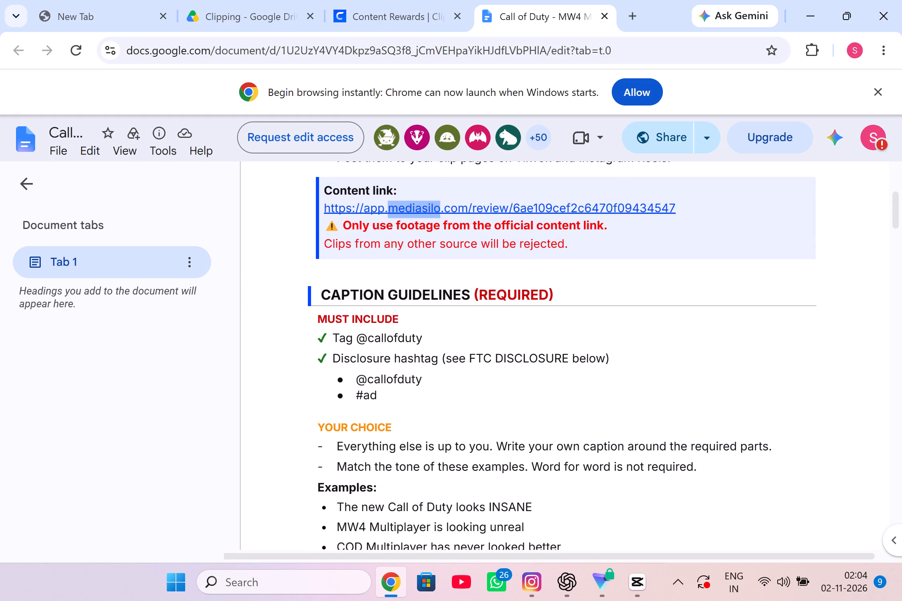
# Reread the brief's caption guidelines, FTC disclosure, on-screen text, post specs and performance requirements, and return to its beginning.
pyautogui.scroll(-2, 407, 388)
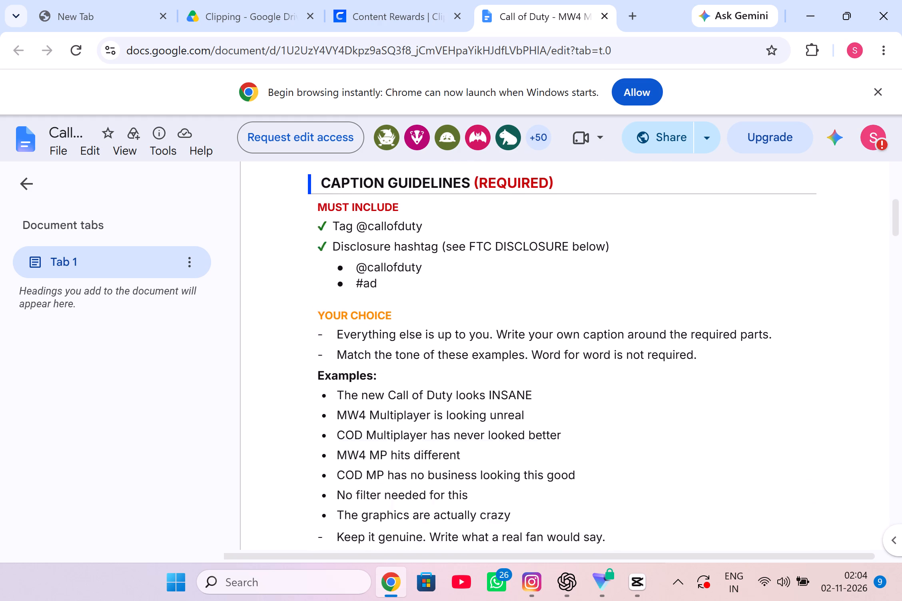
pyautogui.scroll(-7, 407, 390)
pyautogui.scroll(1, 407, 394)
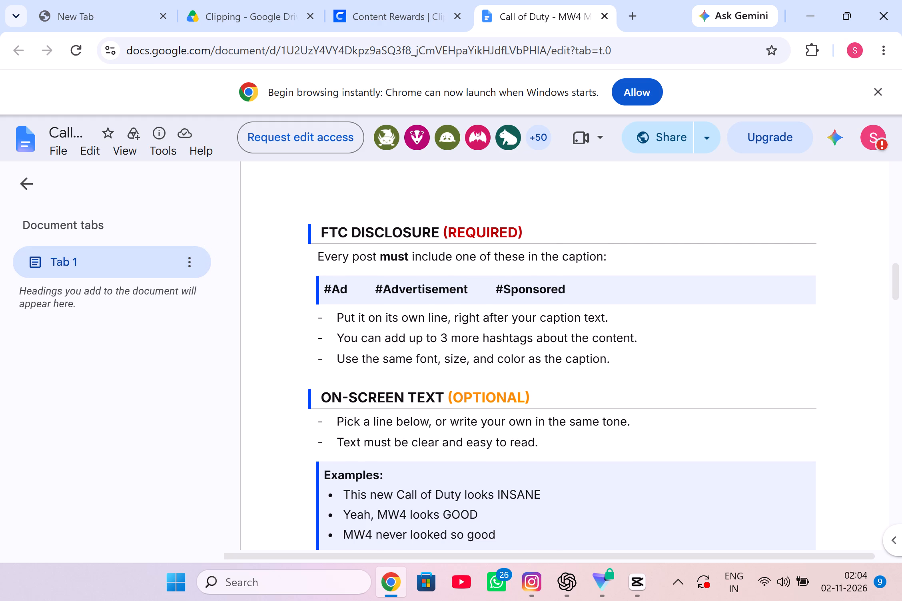
pyautogui.scroll(16, 657, 368)
pyautogui.scroll(-12, 656, 366)
pyautogui.scroll(-13, 656, 366)
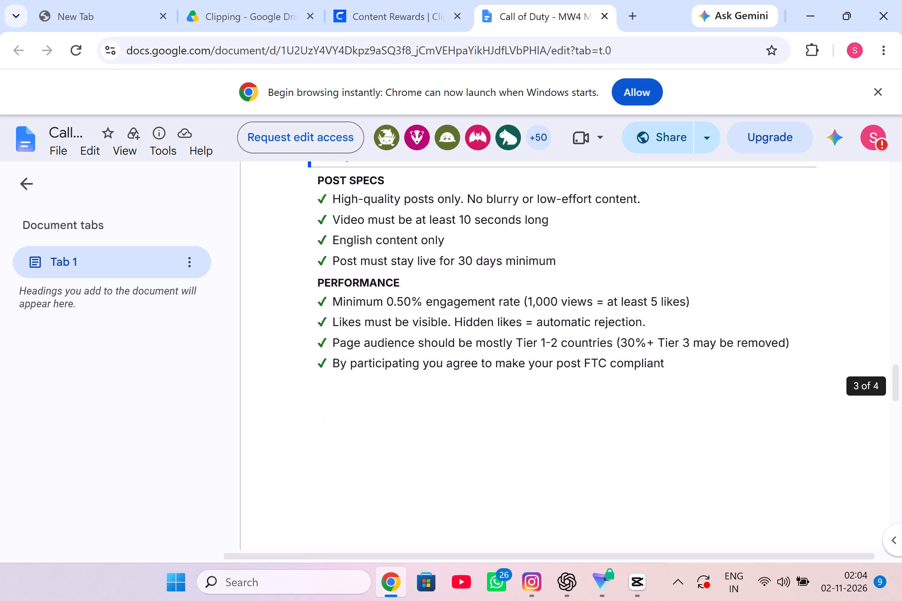
pyautogui.scroll(20, 655, 367)
pyautogui.scroll(4, 655, 367)
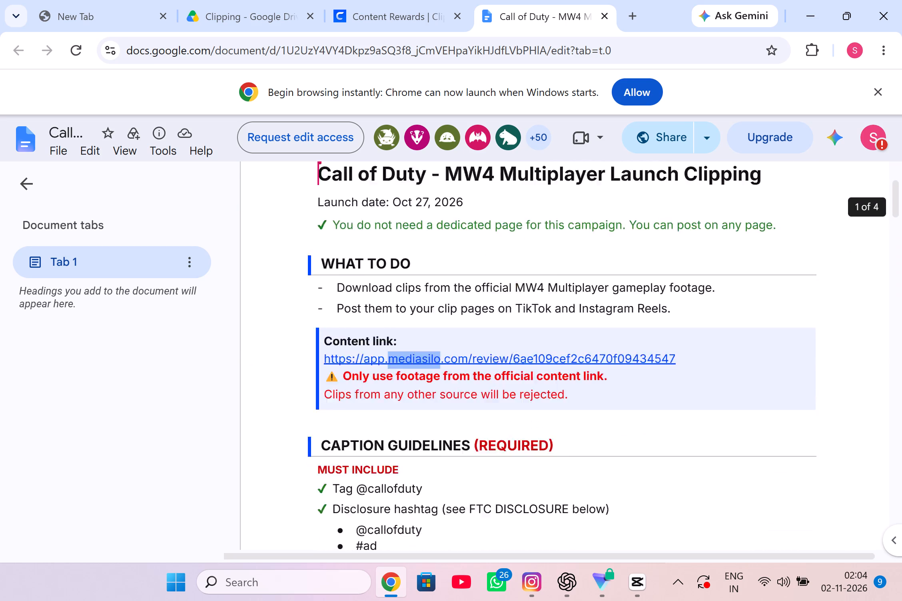
pyautogui.scroll(5, 655, 368)
# Copy the brief's text from its title through the end of the on-screen text section, and switch back to CapCut.
pyautogui.click(800, 335)
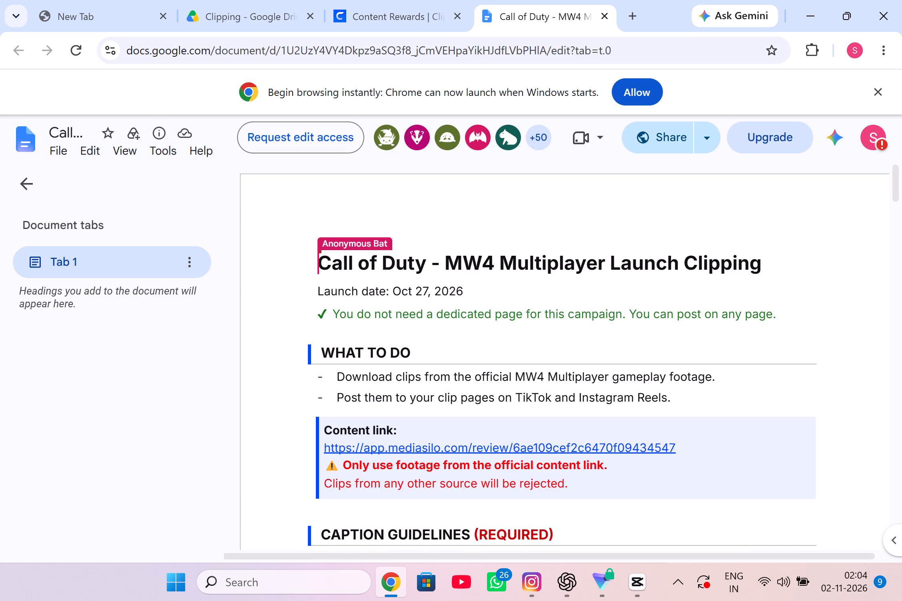
pyautogui.moveTo(316, 260); pyautogui.dragTo(657, 567)
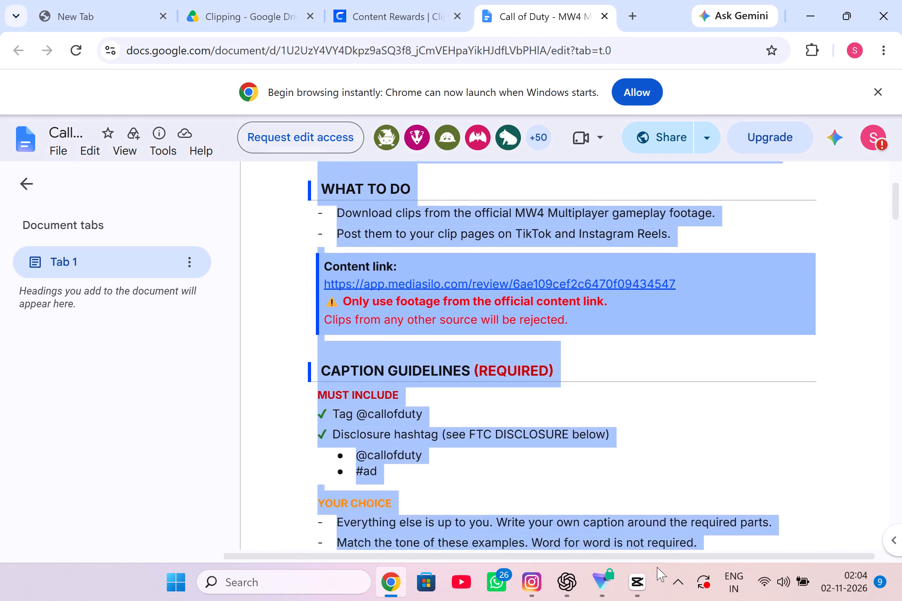
pyautogui.moveTo(657, 567); pyautogui.dragTo(657, 521)
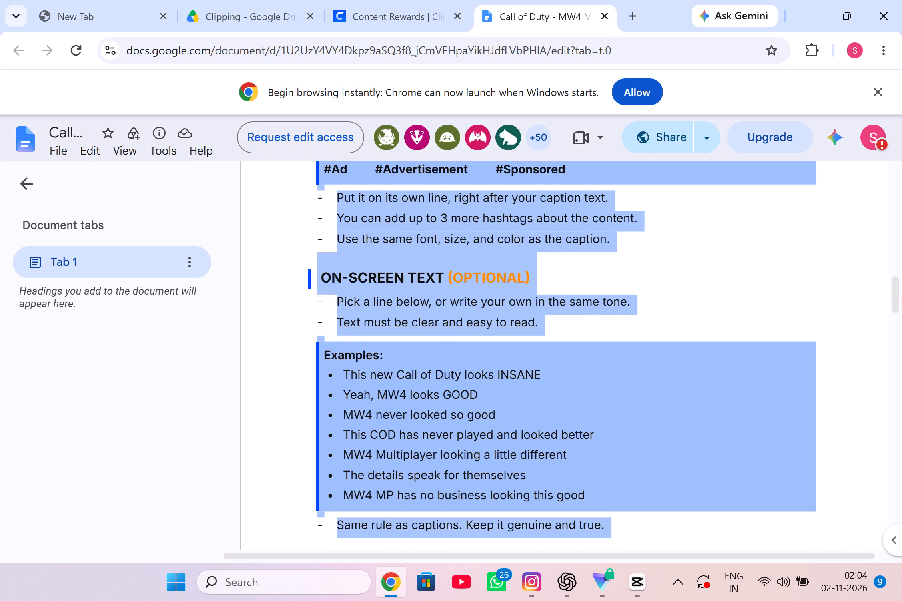
pyautogui.hotkey('ctrl', 'c')
pyautogui.click(804, 13)
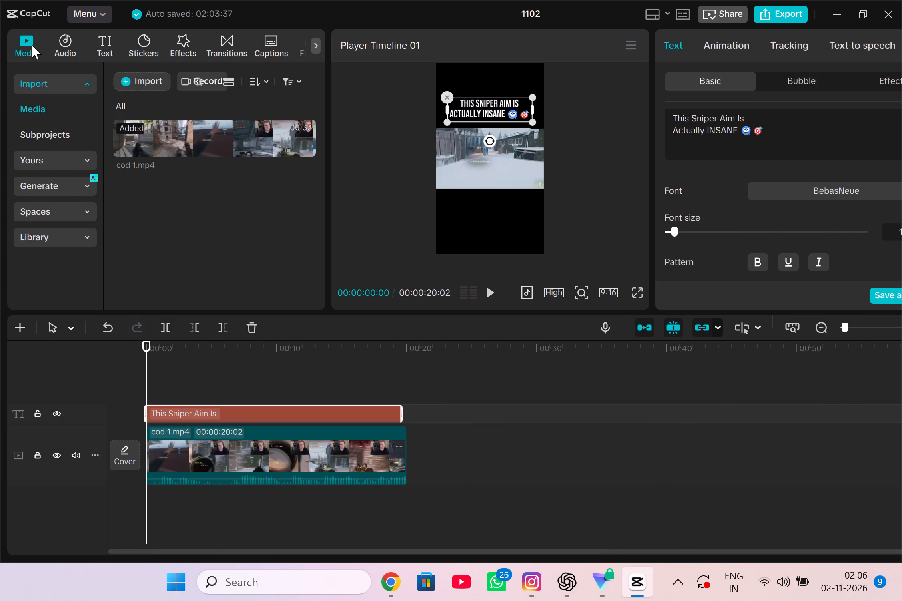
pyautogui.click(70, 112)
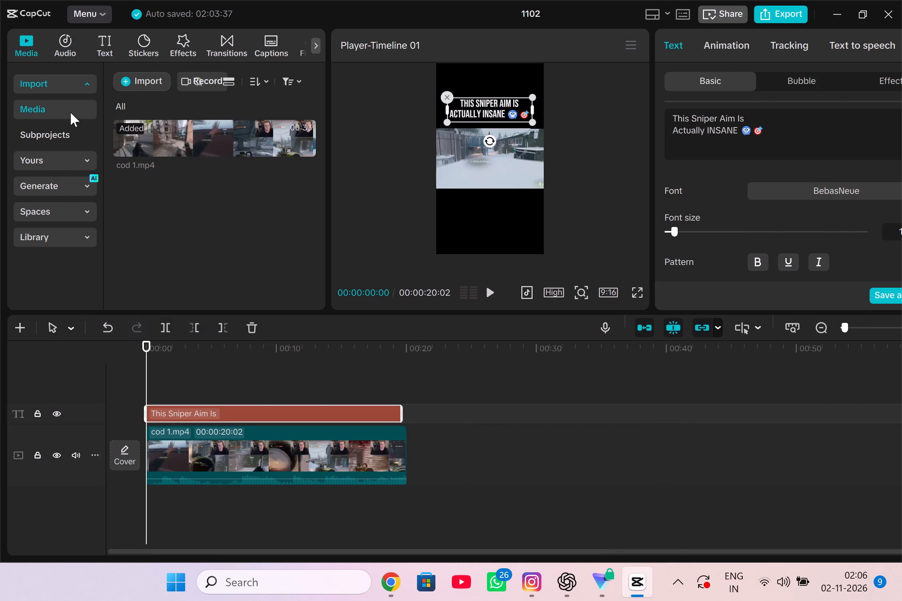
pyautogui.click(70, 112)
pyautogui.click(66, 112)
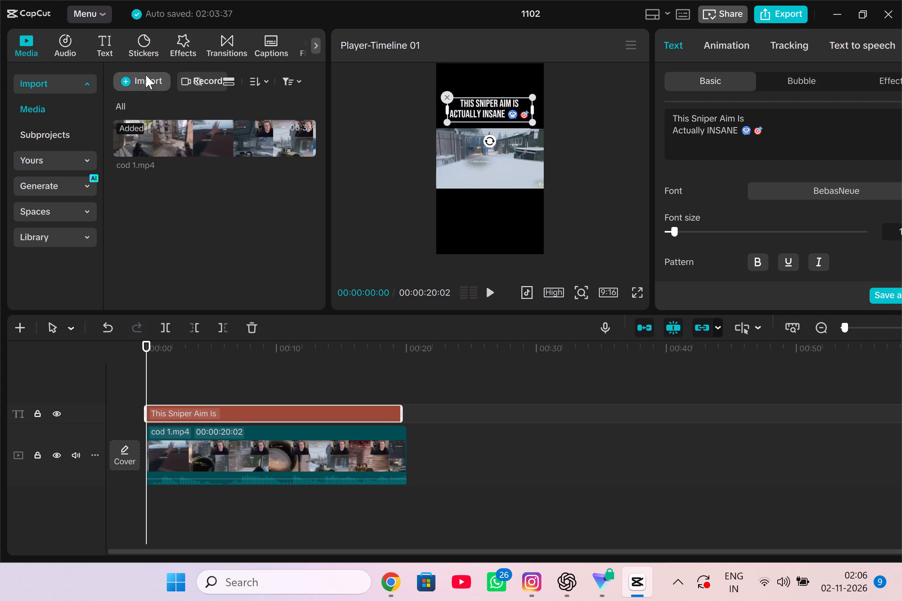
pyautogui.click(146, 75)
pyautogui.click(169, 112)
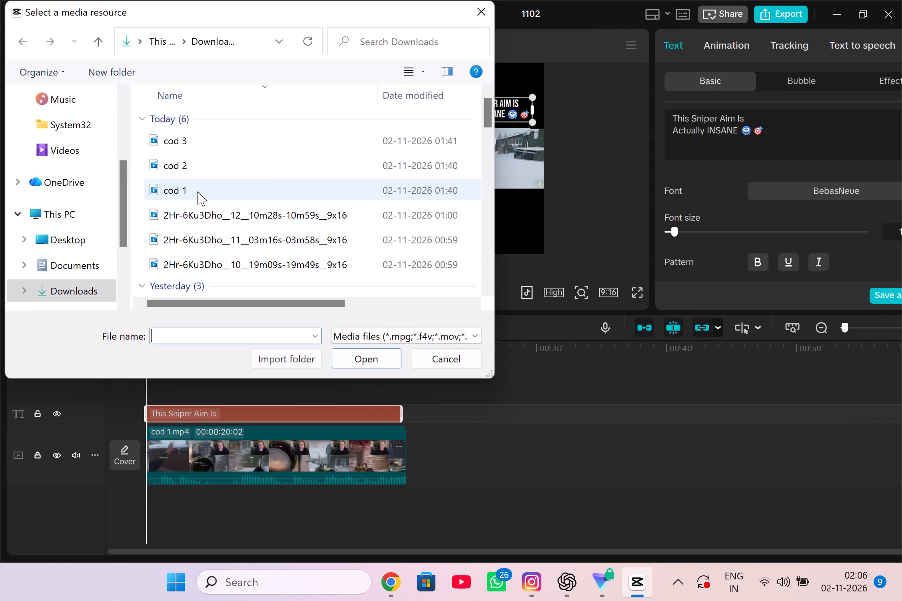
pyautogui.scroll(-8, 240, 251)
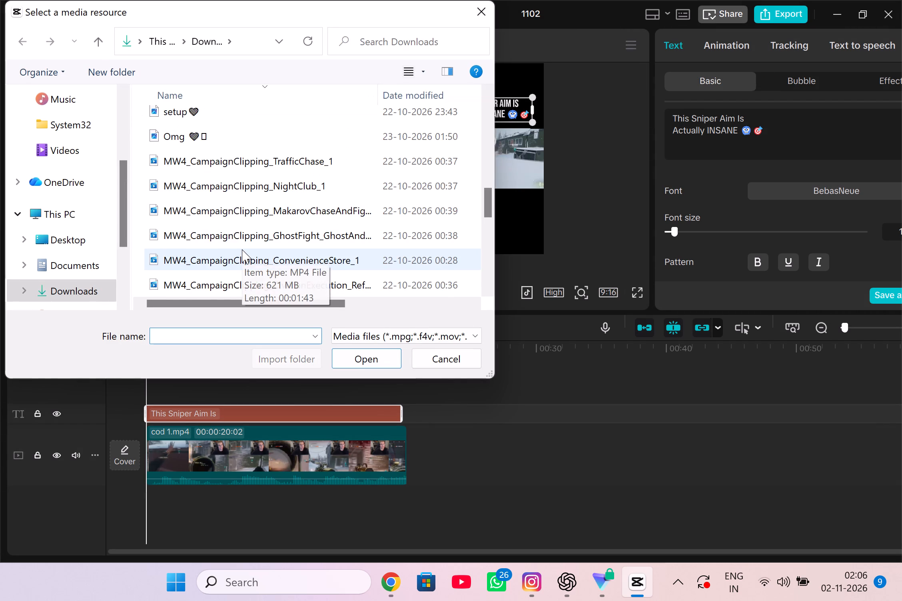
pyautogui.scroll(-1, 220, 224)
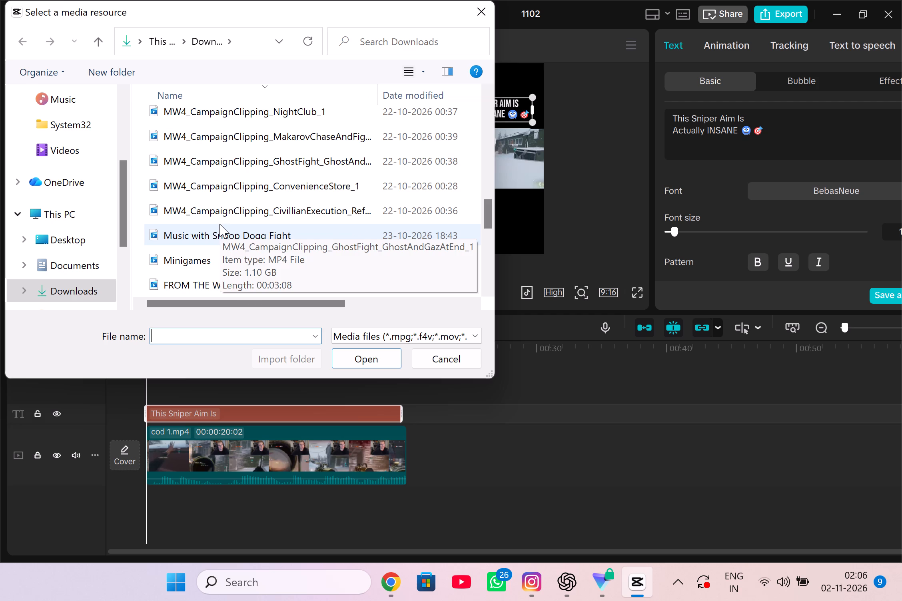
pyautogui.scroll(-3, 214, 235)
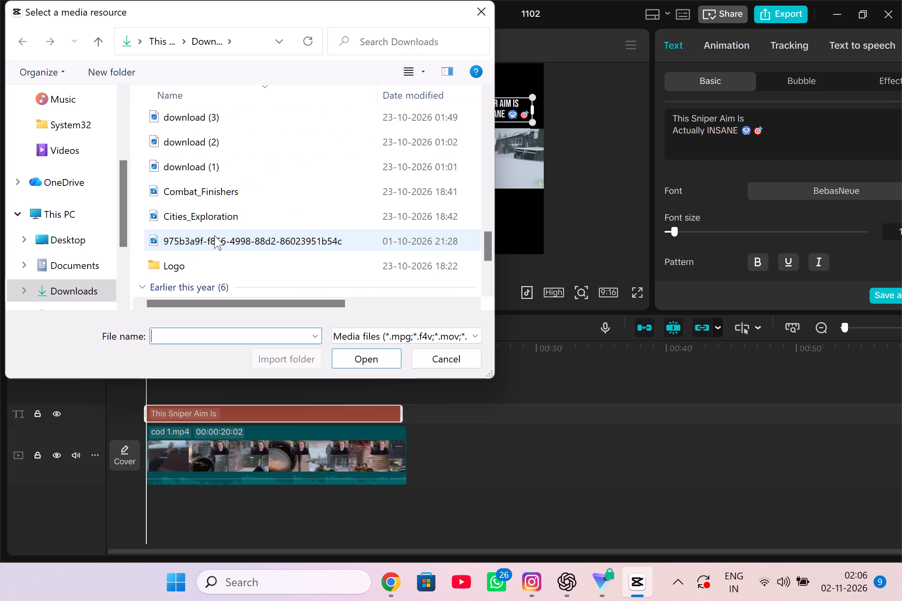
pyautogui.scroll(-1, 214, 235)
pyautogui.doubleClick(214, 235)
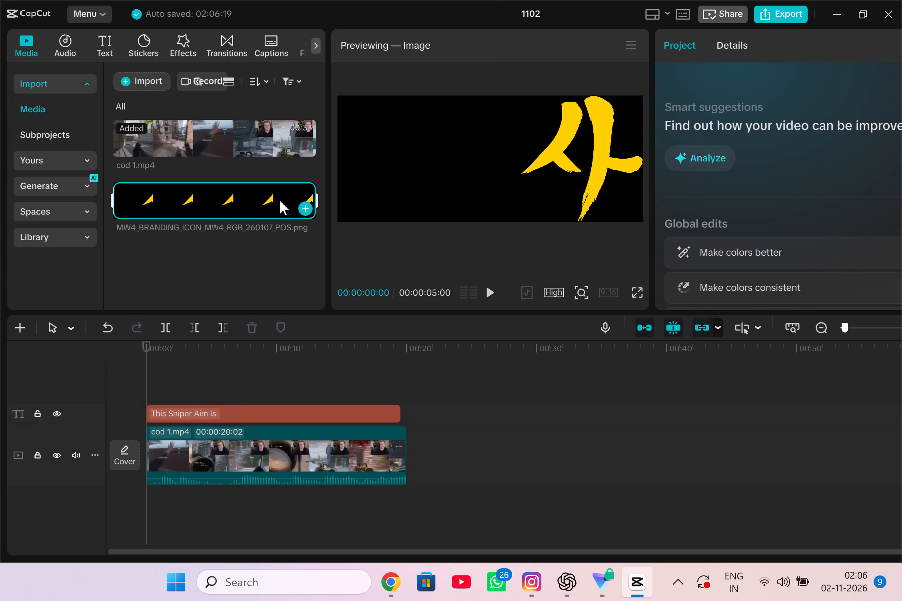
# Replace the POS logo in the project media with MW4_BRANDING_ICON_MW4_RGB_260107_NEG (1).png.
pyautogui.rightClick(252, 204)
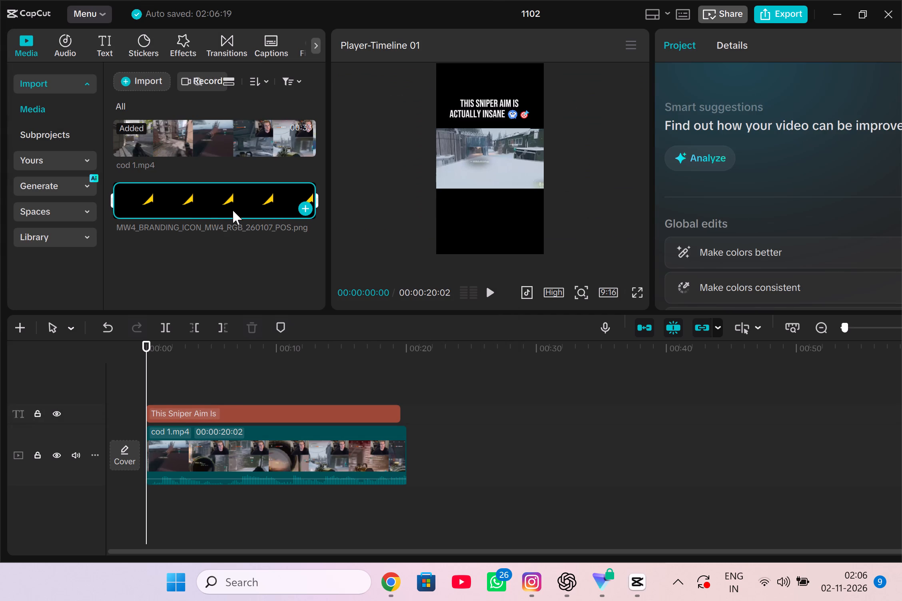
pyautogui.click(158, 190)
# Delete the MW4_BRANDING_ICON_MW4_RGB_260107_POS.png logo from the project media.
pyautogui.rightClick(171, 199)
pyautogui.rightClick(171, 199)
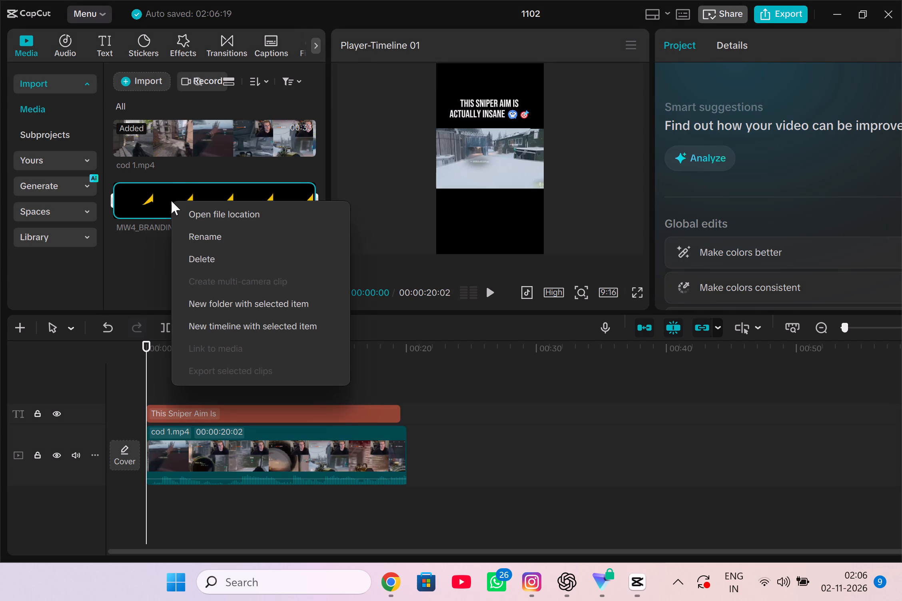
pyautogui.click(197, 259)
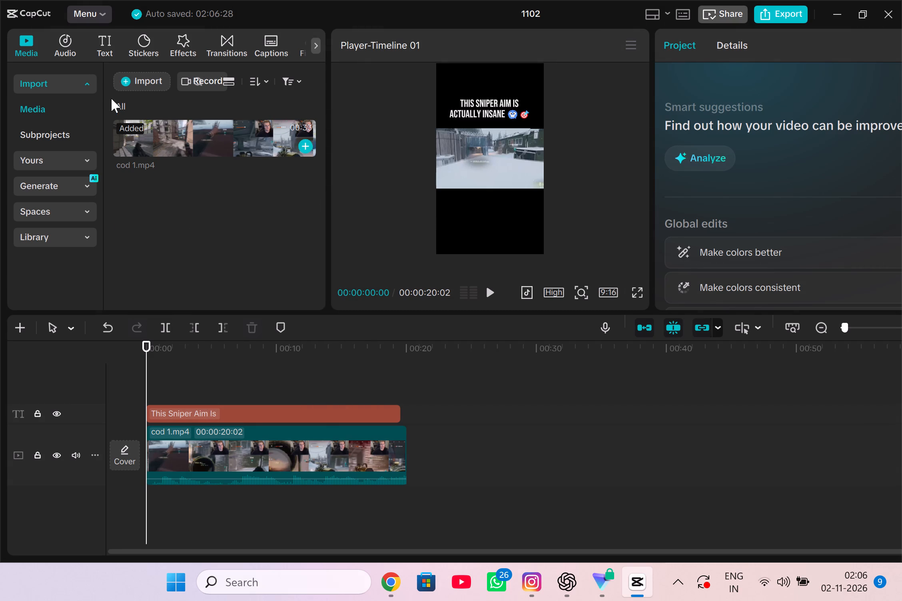
# Import the MW4_BRANDING_ICON_MW4_RGB_260107_NEG (1).png logo from the Downloads folder into the project media.
pyautogui.click(129, 78)
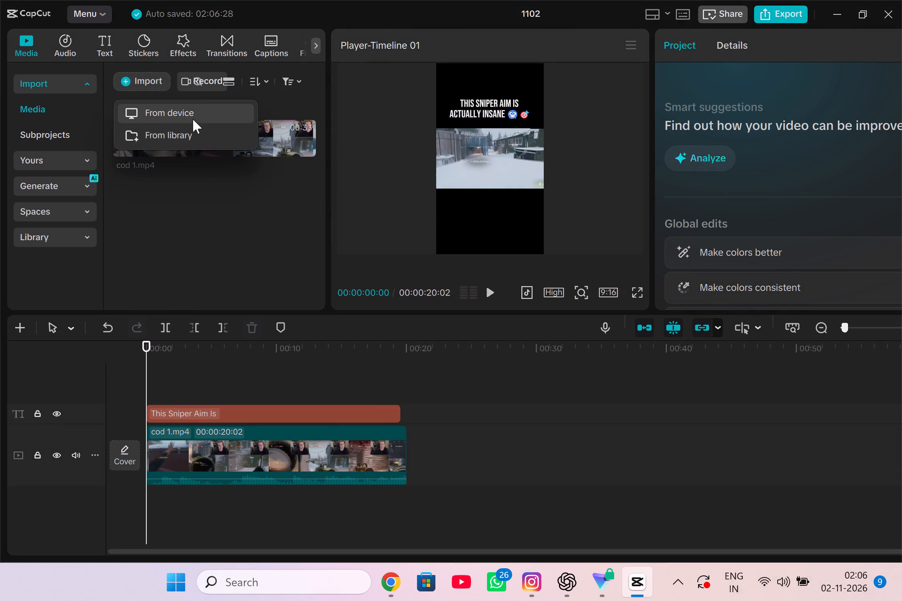
pyautogui.click(195, 133)
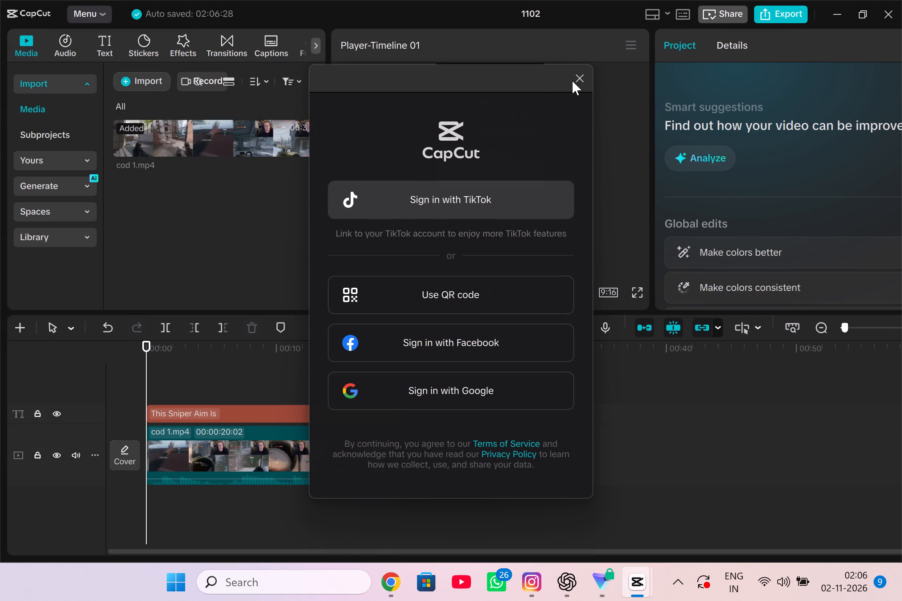
pyautogui.click(575, 80)
pyautogui.click(144, 85)
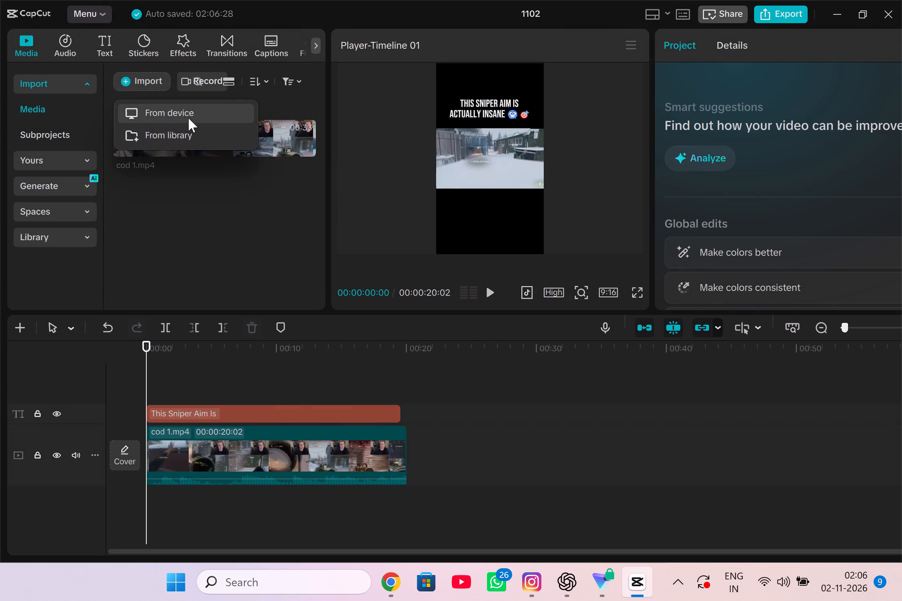
pyautogui.click(188, 116)
pyautogui.scroll(-2, 248, 249)
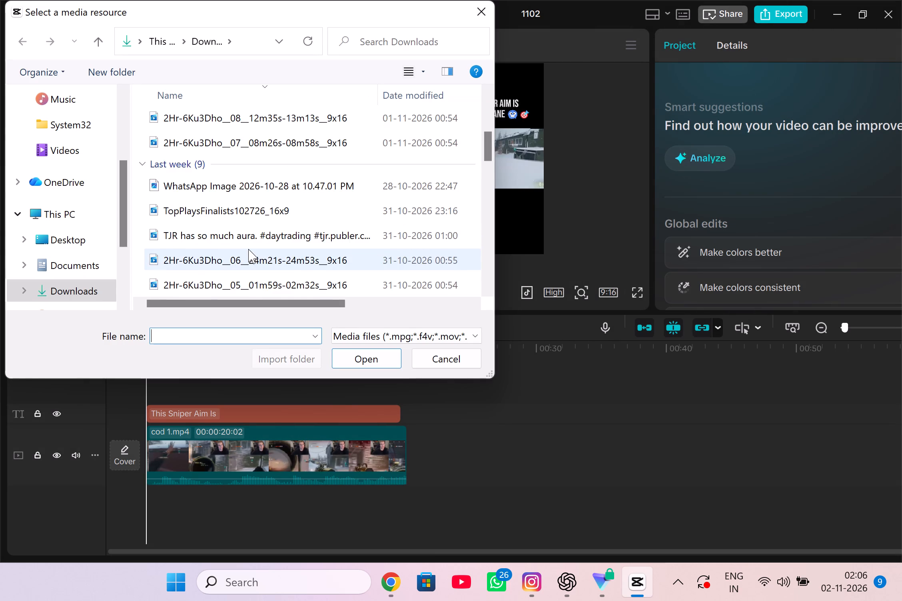
pyautogui.scroll(-12, 248, 249)
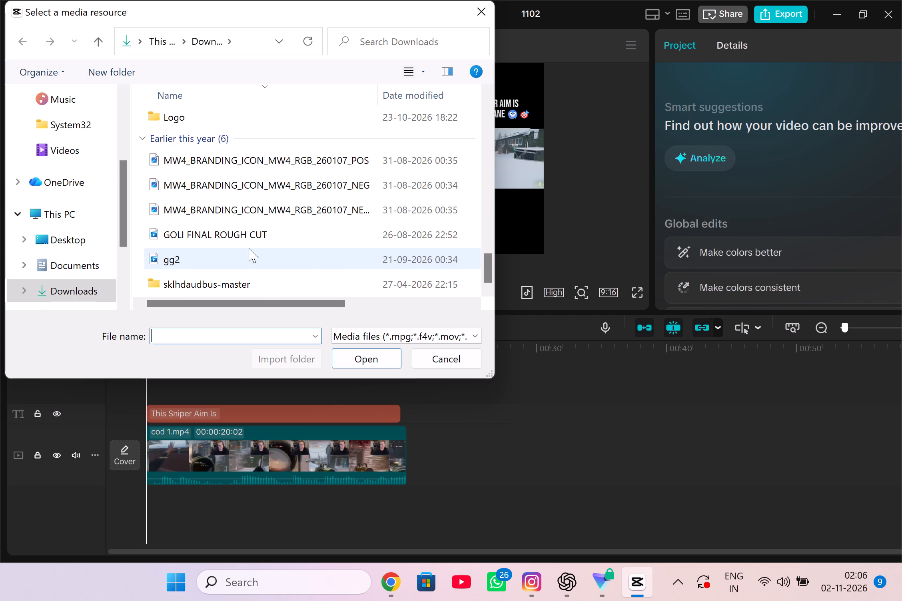
pyautogui.scroll(-3, 249, 248)
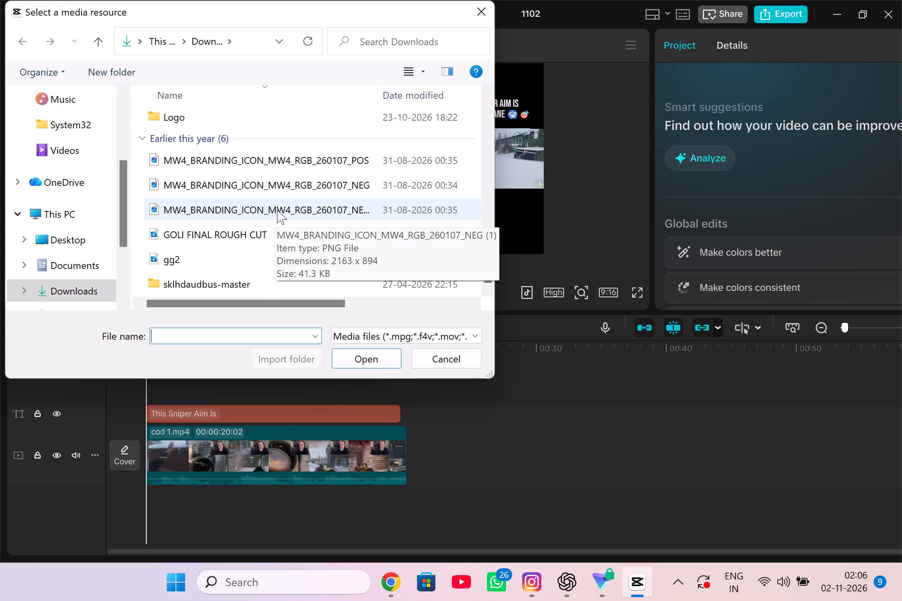
pyautogui.doubleClick(278, 210)
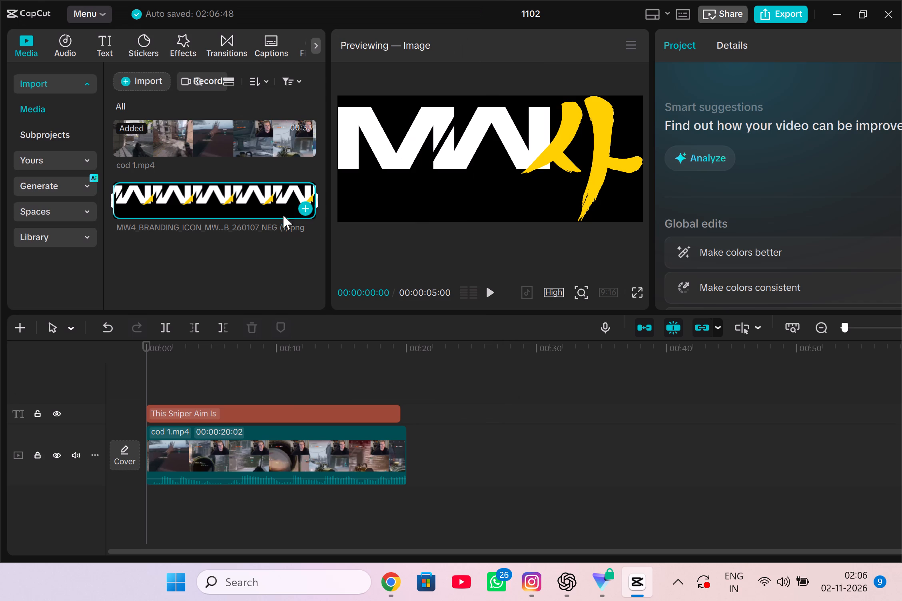
# Add the NEG logo image to the timeline and place it at the start of its own track above the title.
pyautogui.click(306, 204)
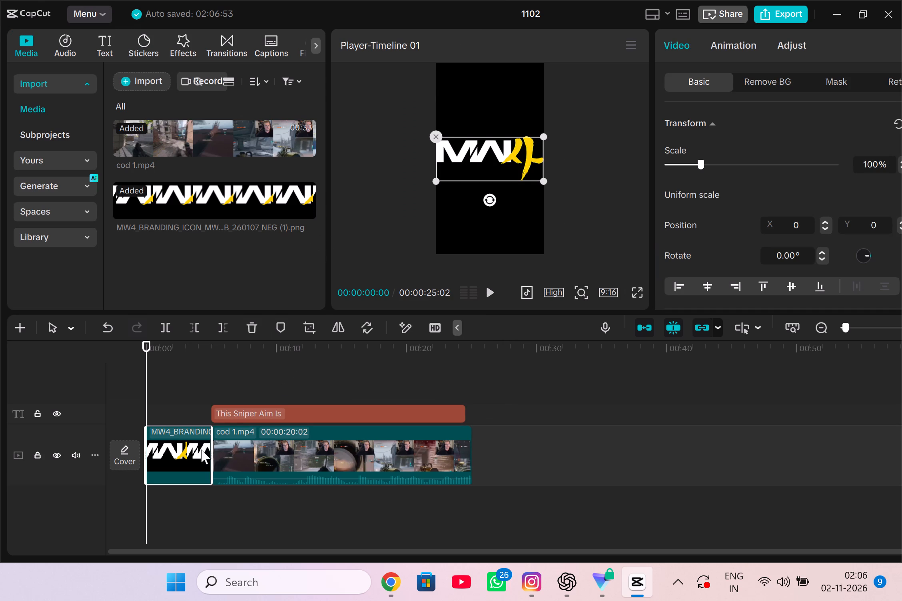
pyautogui.moveTo(192, 447); pyautogui.dragTo(189, 406)
pyautogui.moveTo(188, 404); pyautogui.dragTo(188, 389)
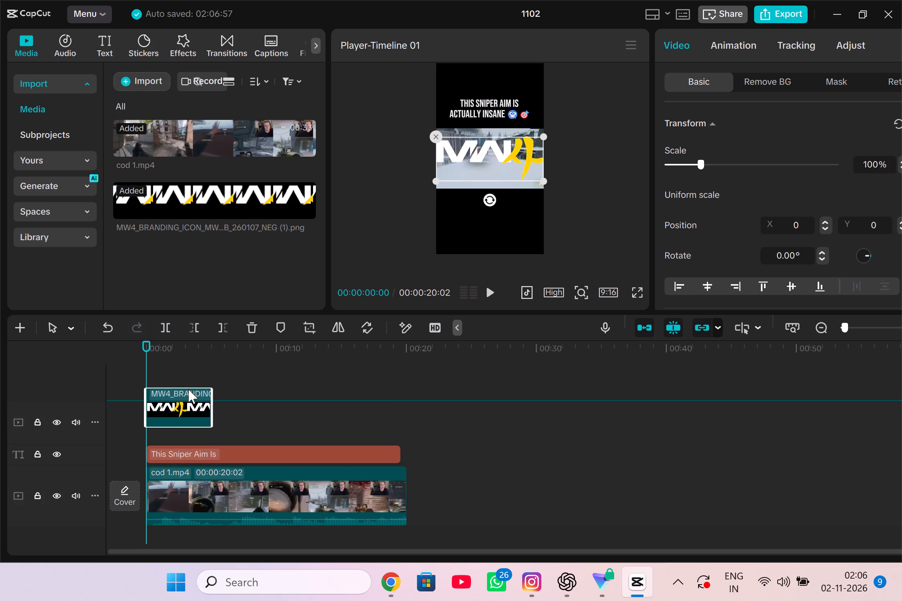
pyautogui.moveTo(188, 389); pyautogui.dragTo(189, 407)
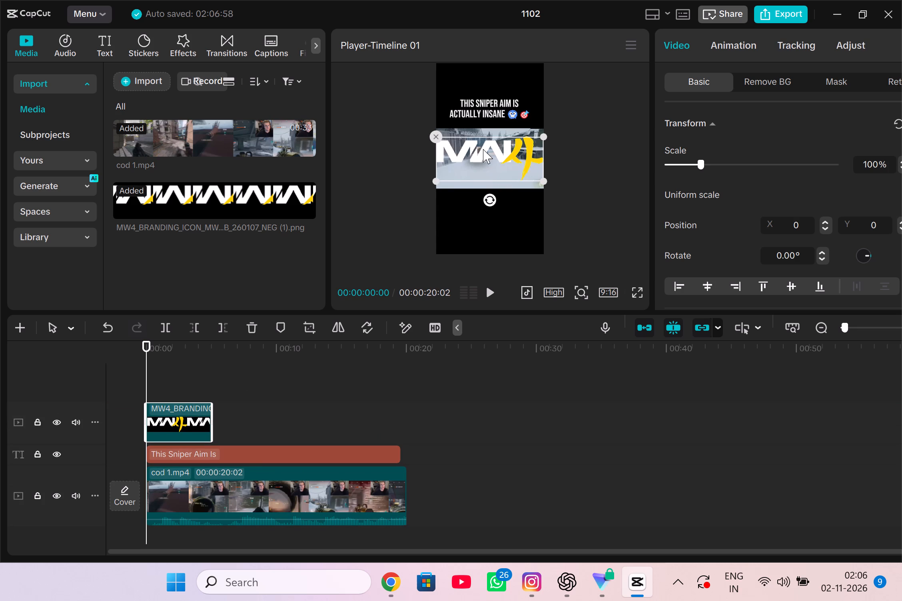
# Place the logo in the black area below the gameplay at about Y -1165 and scale it to about 71%.
pyautogui.moveTo(483, 149); pyautogui.dragTo(486, 206)
pyautogui.moveTo(433, 236); pyautogui.dragTo(447, 231)
pyautogui.click(453, 228)
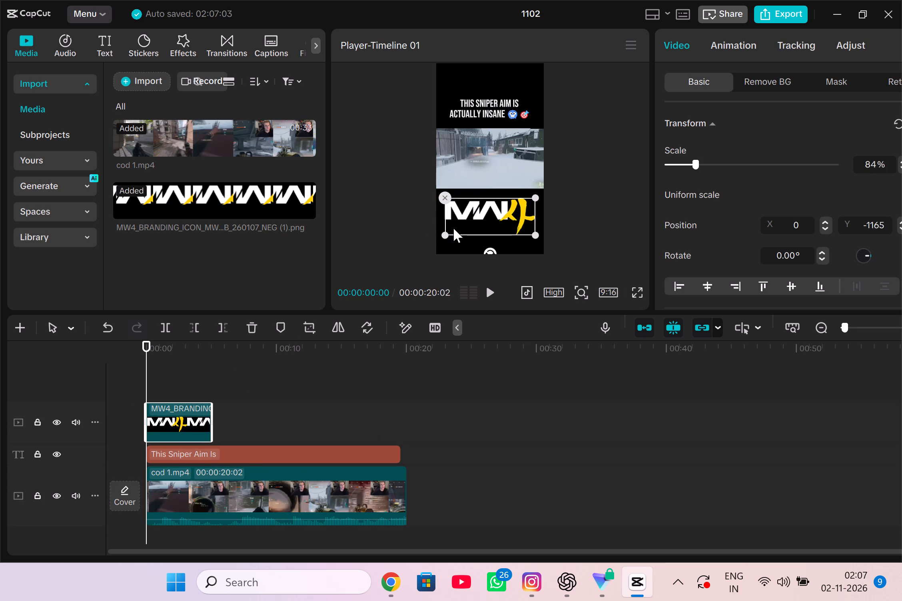
pyautogui.moveTo(445, 230); pyautogui.dragTo(457, 229)
pyautogui.click(457, 229)
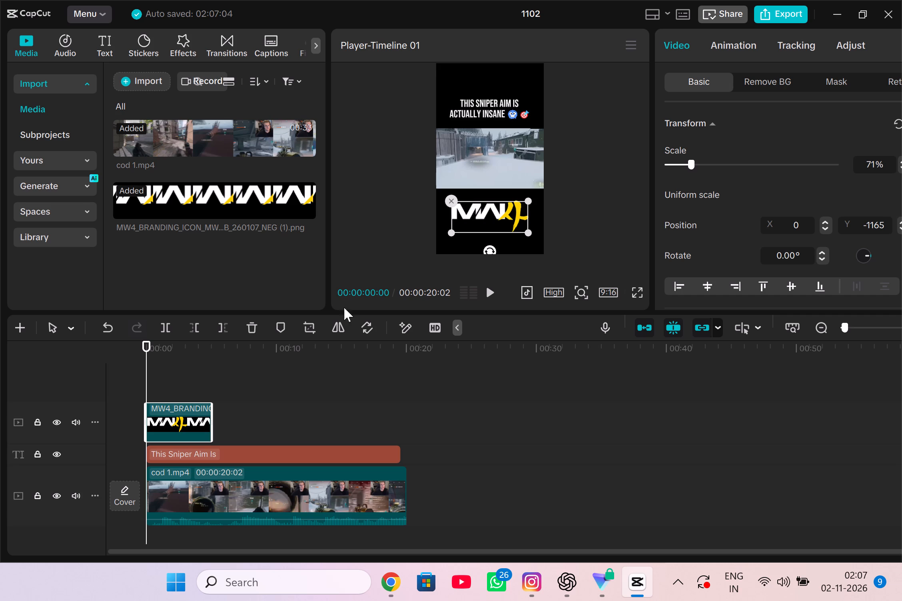
# Lengthen the logo clip to about 19 seconds so it nearly spans the title.
pyautogui.moveTo(212, 414); pyautogui.dragTo(335, 426)
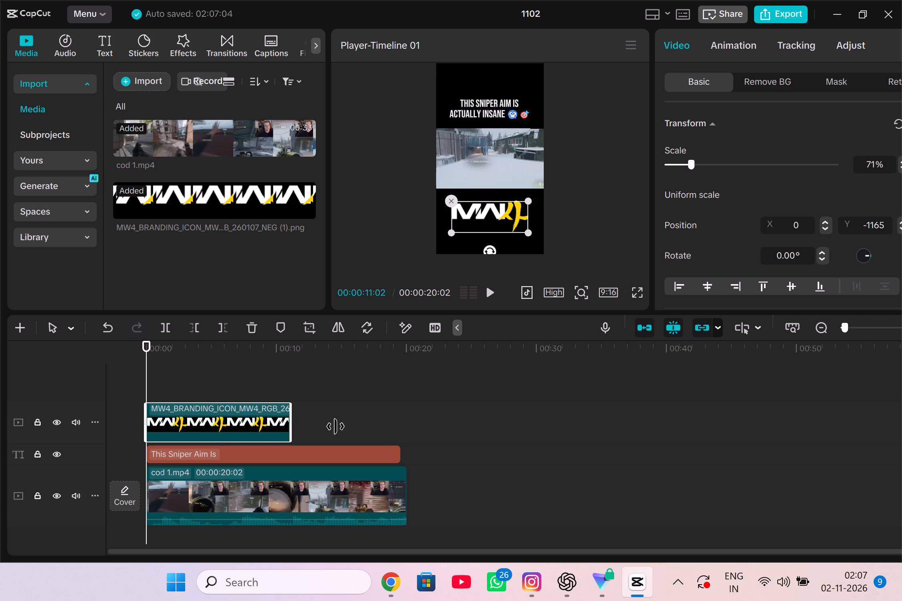
pyautogui.moveTo(335, 426); pyautogui.dragTo(393, 428)
pyautogui.click(393, 428)
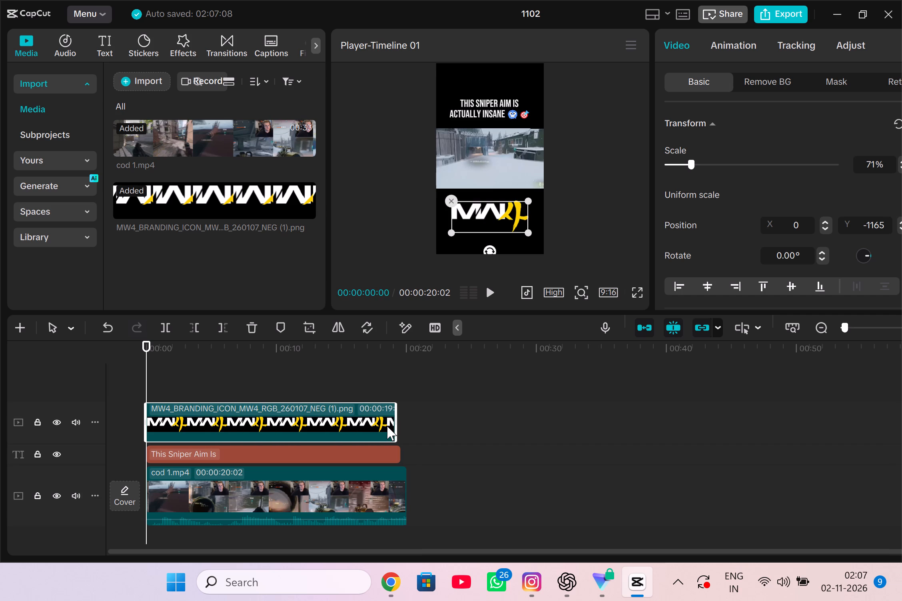
# Play the video in full-screen preview to check the title and logo, and leave the full-screen view.
pyautogui.click(602, 222)
pyautogui.click(632, 288)
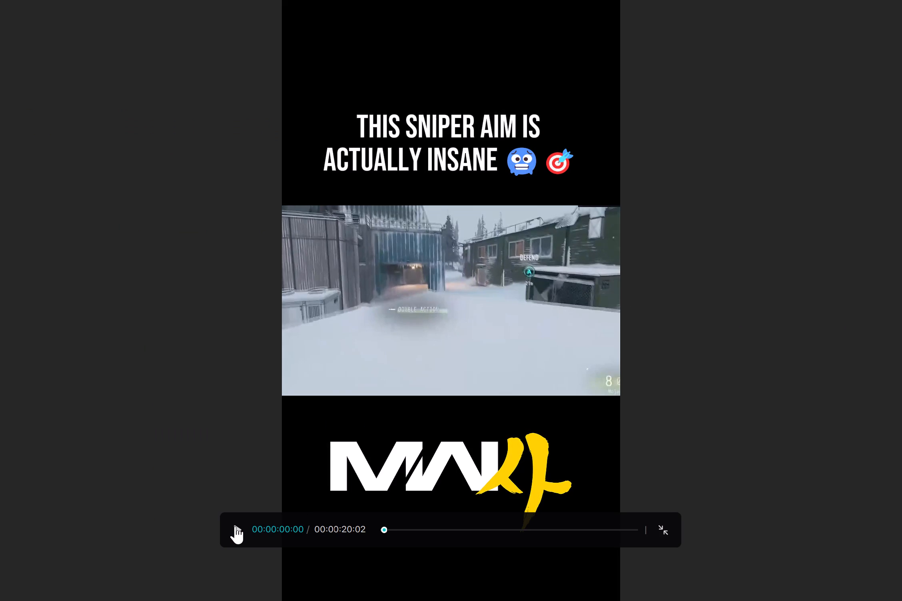
pyautogui.click(235, 526)
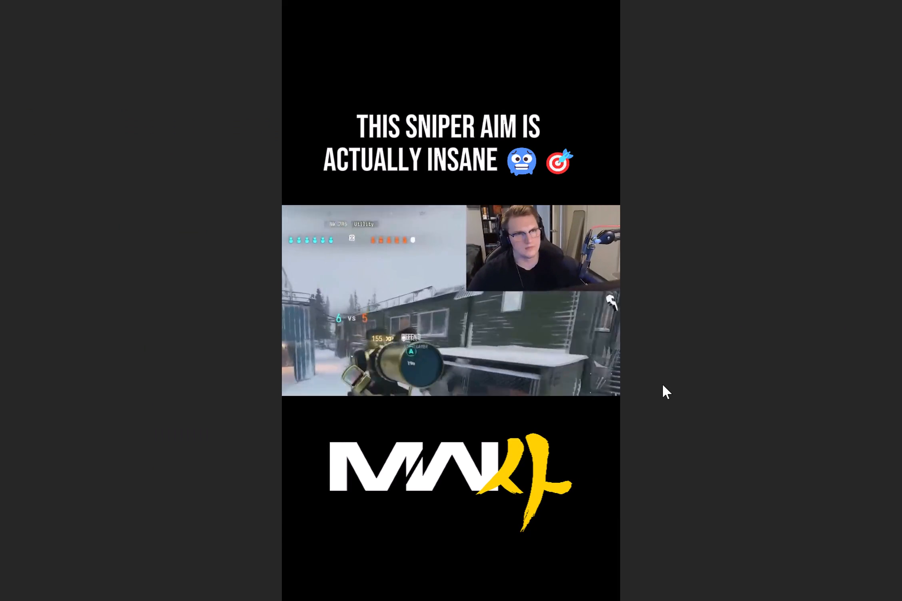
pyautogui.click(673, 409)
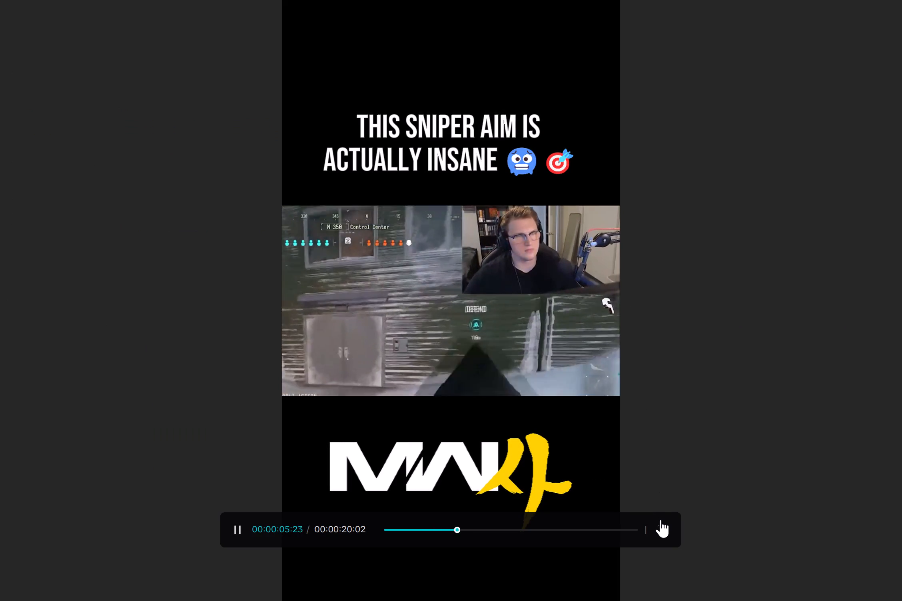
pyautogui.click(667, 529)
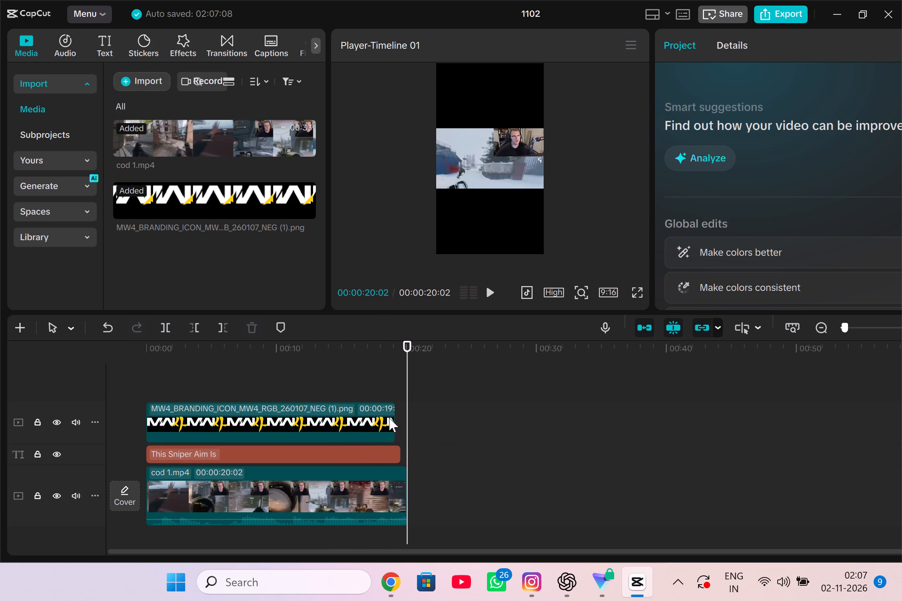
# Extend the logo clip and the title clip to the end of the cod 1 video at 00:00:20:02.
pyautogui.click(380, 422)
pyautogui.moveTo(395, 418); pyautogui.dragTo(403, 419)
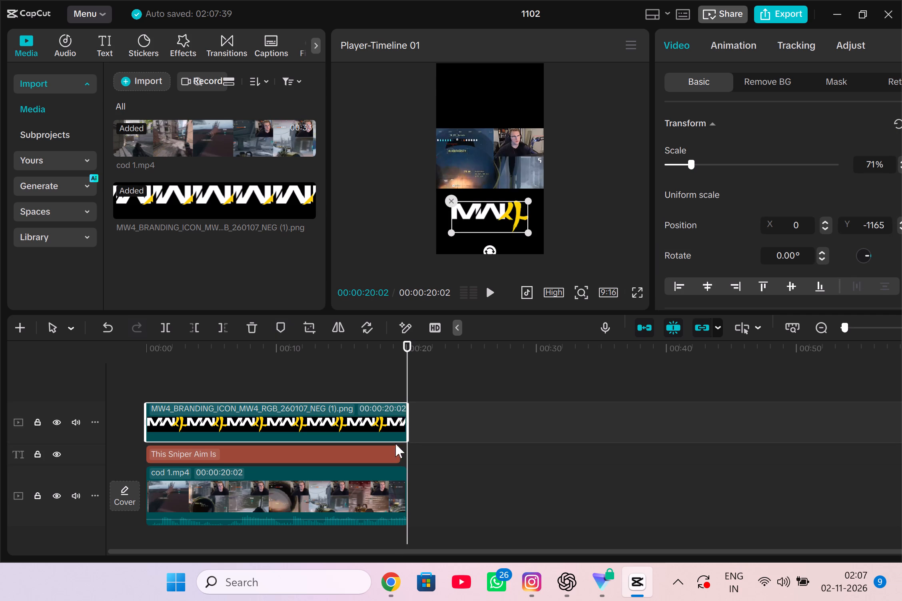
pyautogui.click(392, 450)
pyautogui.click(400, 449)
pyautogui.moveTo(402, 449); pyautogui.dragTo(406, 449)
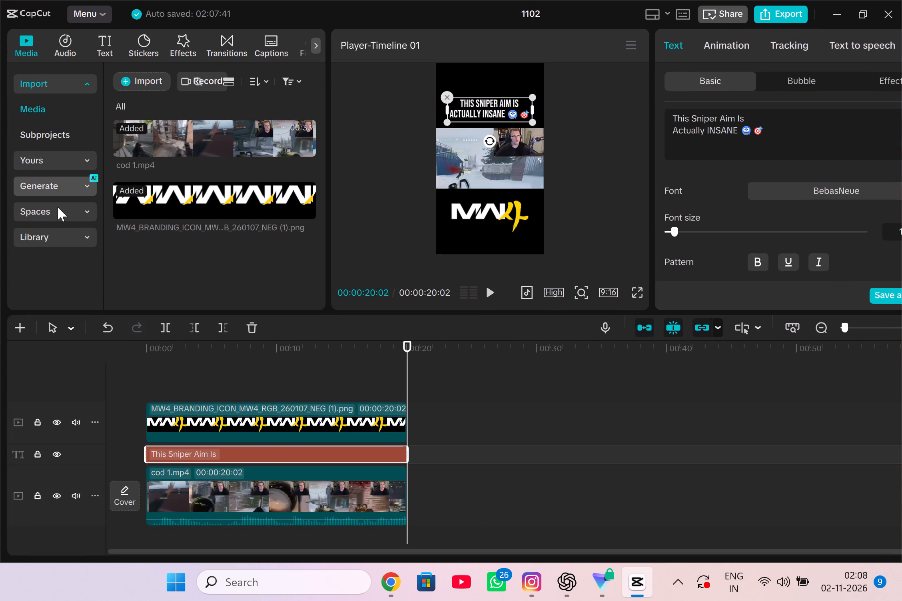
pyautogui.click(176, 44)
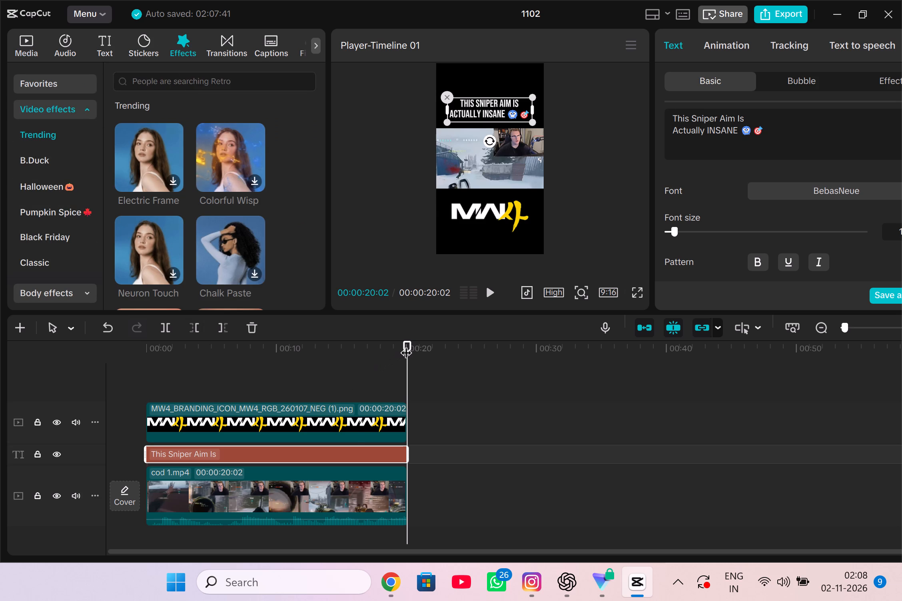
pyautogui.moveTo(406, 344); pyautogui.dragTo(77, 391)
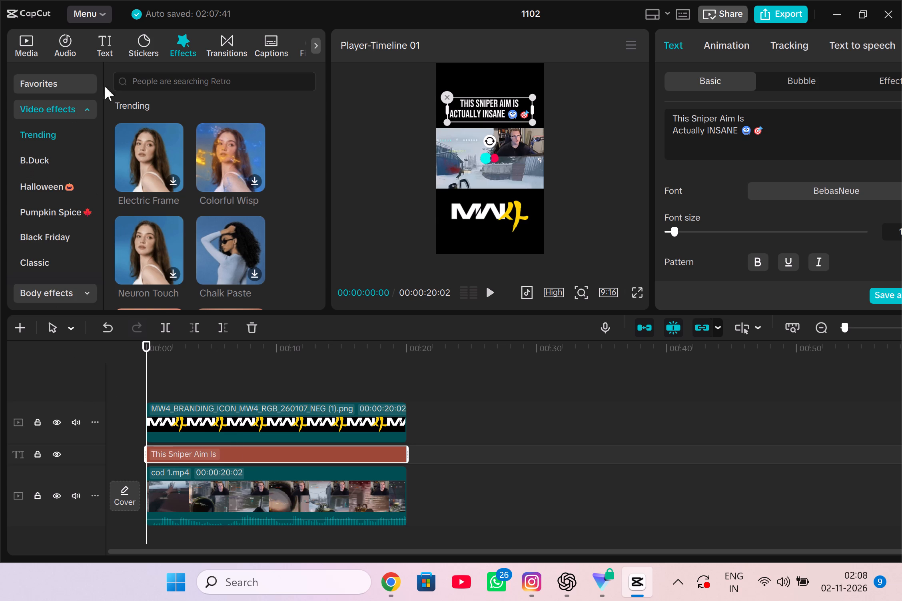
pyautogui.click(143, 70)
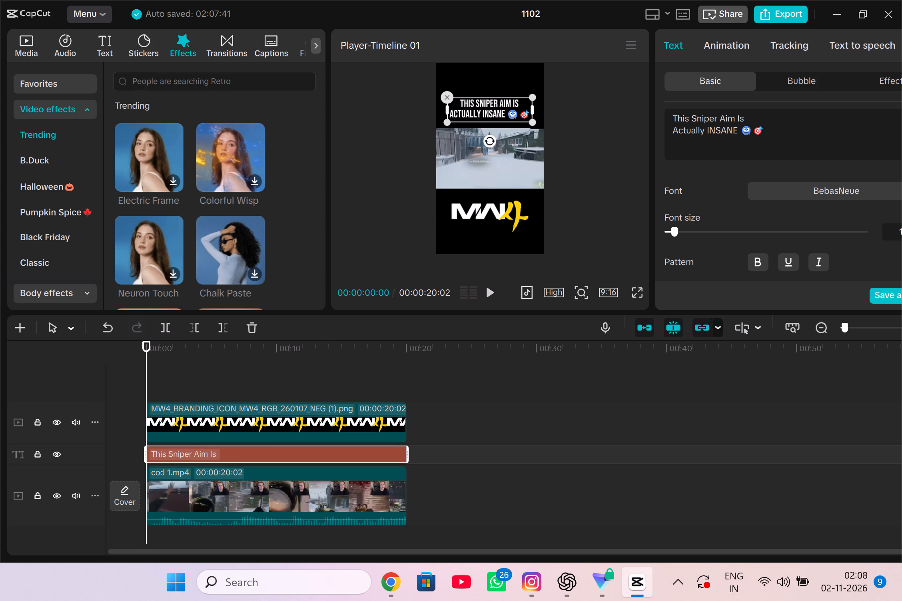
pyautogui.press('4')
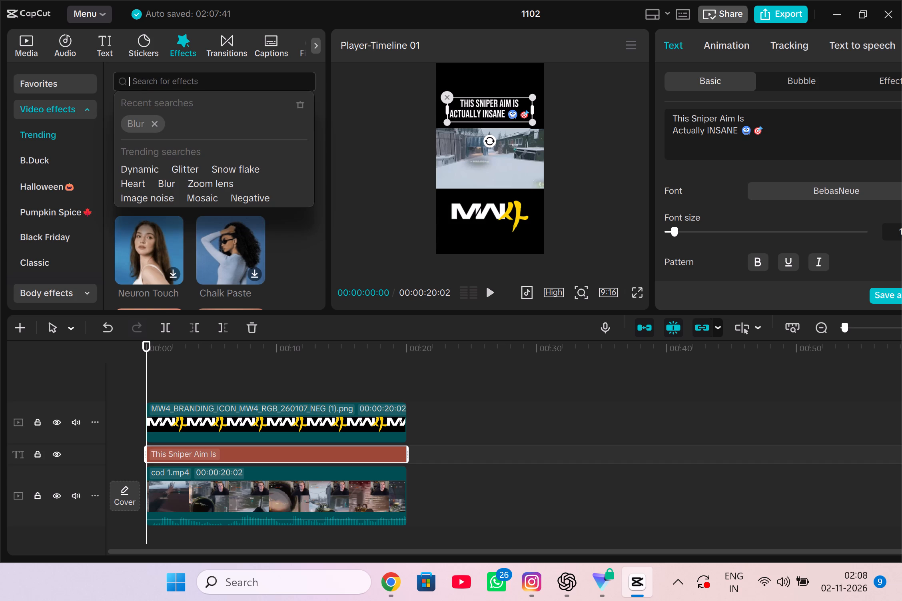
pyautogui.write('4k')
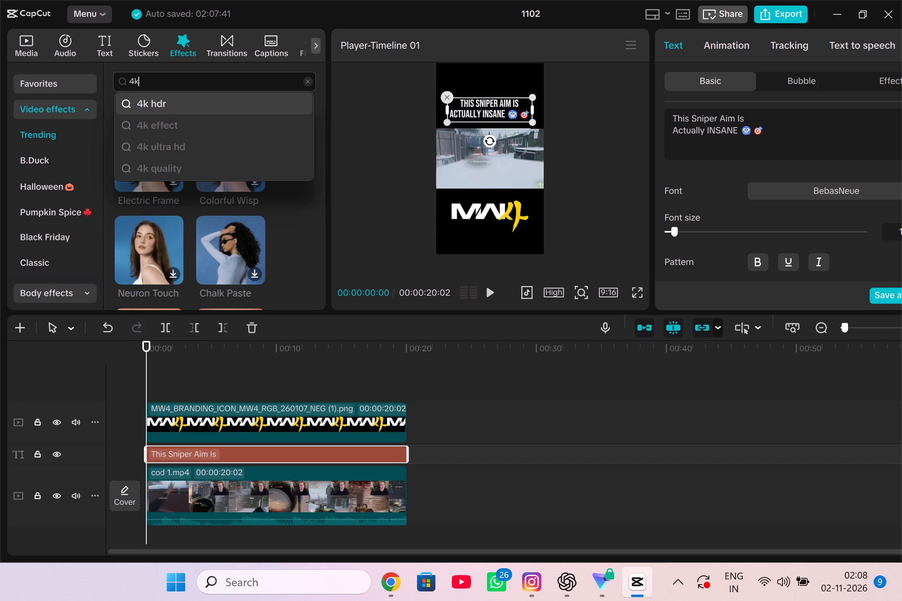
pyautogui.click(170, 105)
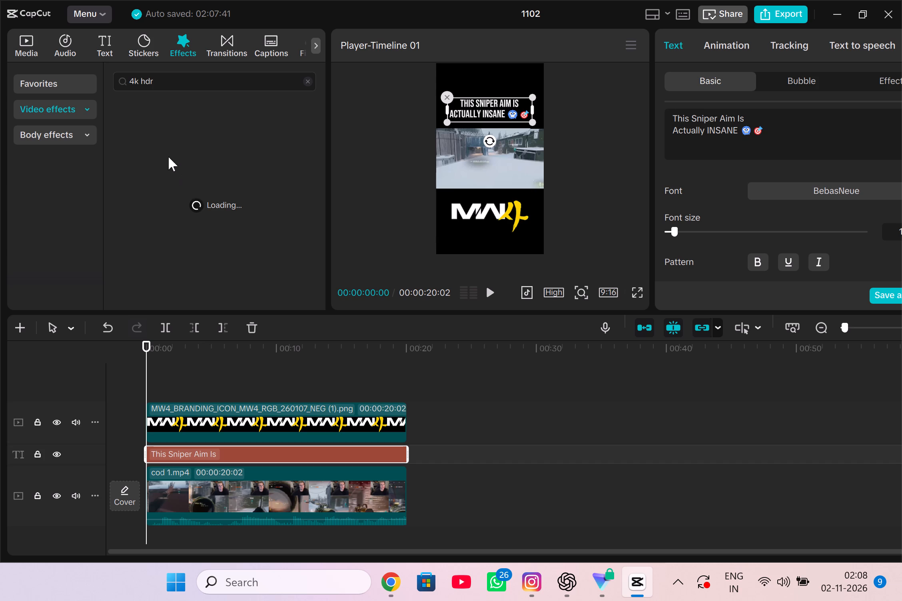
pyautogui.click(318, 46)
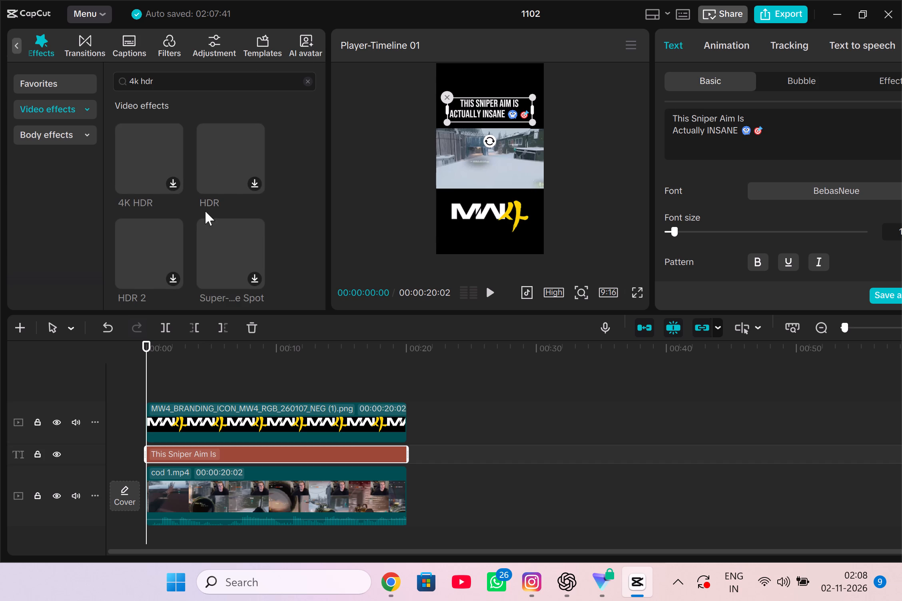
pyautogui.scroll(-1, 176, 210)
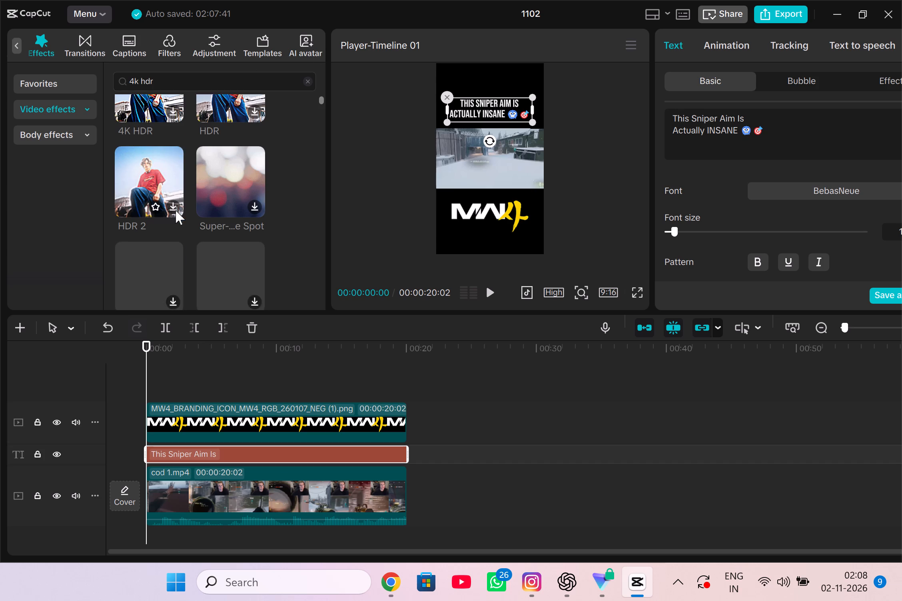
pyautogui.scroll(-1, 176, 210)
pyautogui.scroll(3, 222, 189)
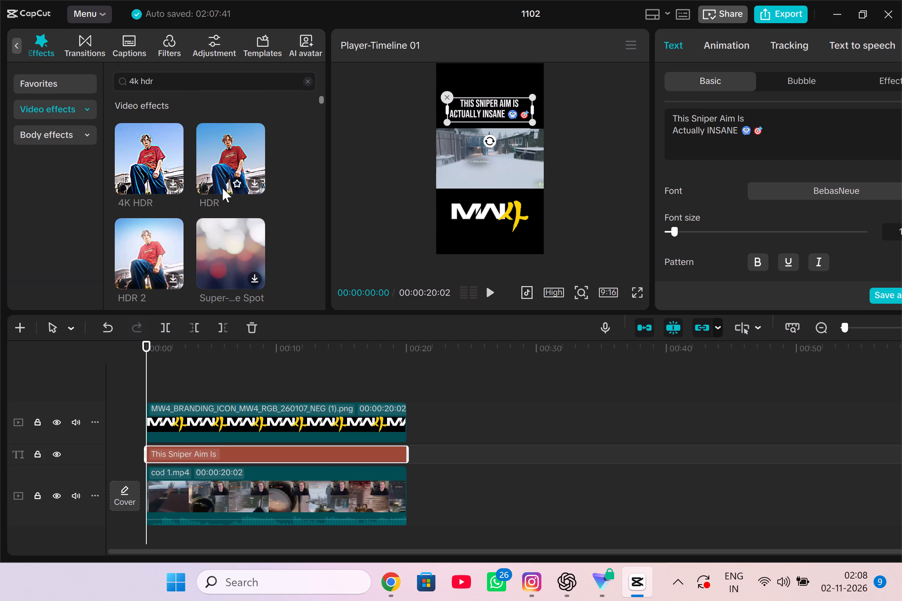
pyautogui.click(587, 226)
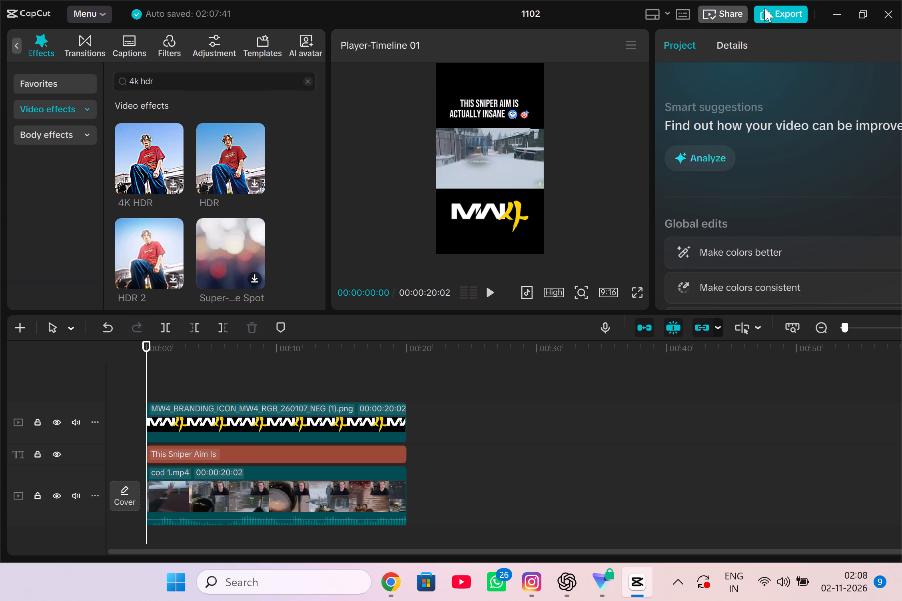
# Open the export settings for the 1102 video and bring up the export folder selection.
pyautogui.click(764, 8)
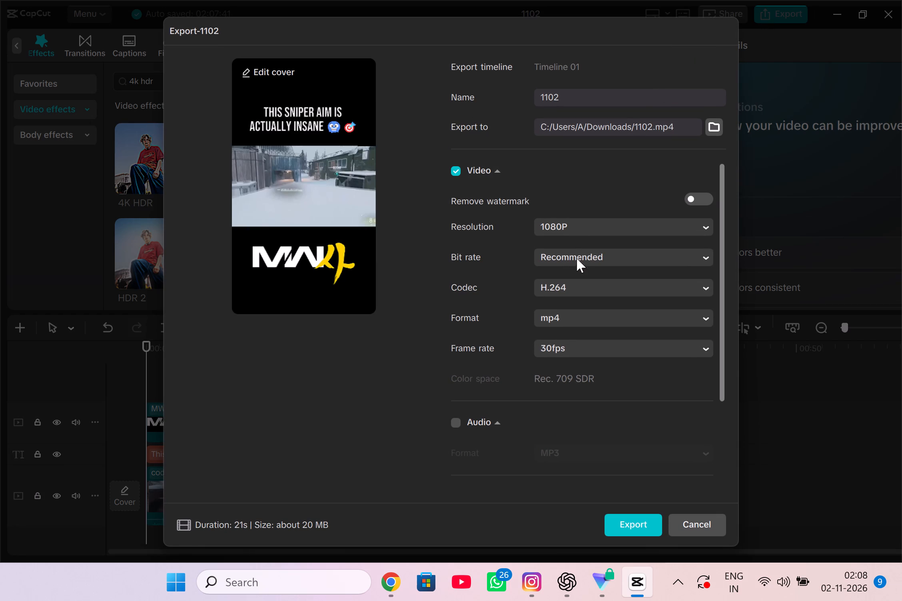
pyautogui.click(675, 343)
pyautogui.click(675, 343)
pyautogui.click(712, 121)
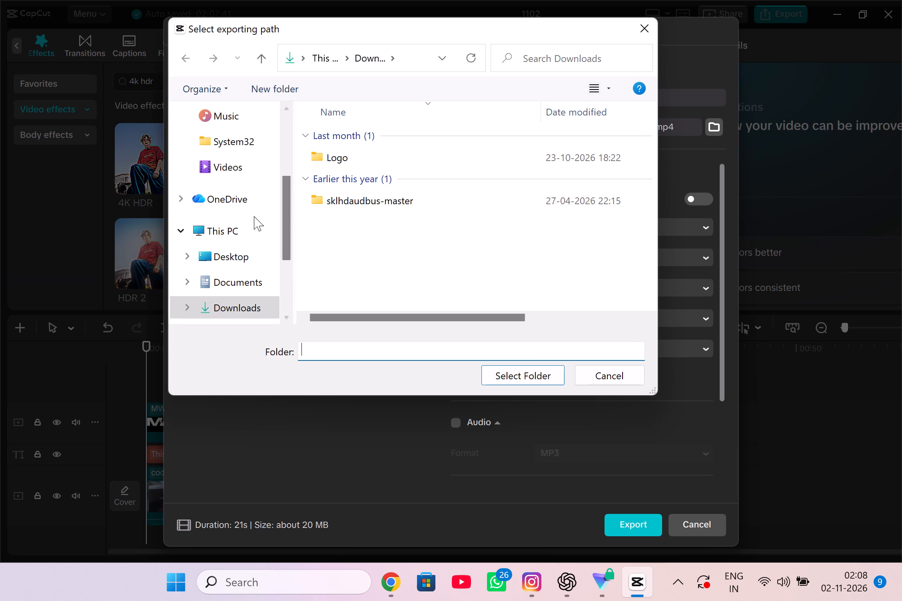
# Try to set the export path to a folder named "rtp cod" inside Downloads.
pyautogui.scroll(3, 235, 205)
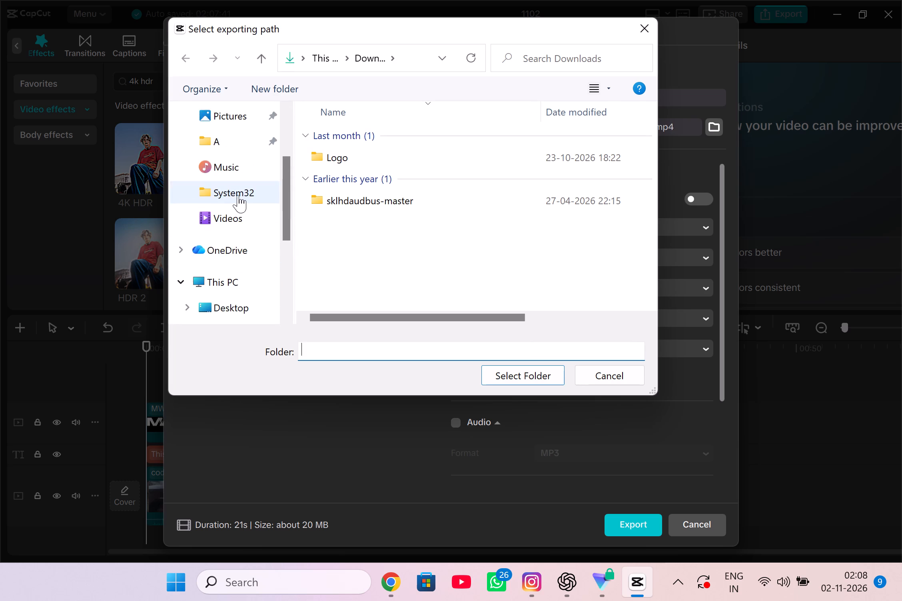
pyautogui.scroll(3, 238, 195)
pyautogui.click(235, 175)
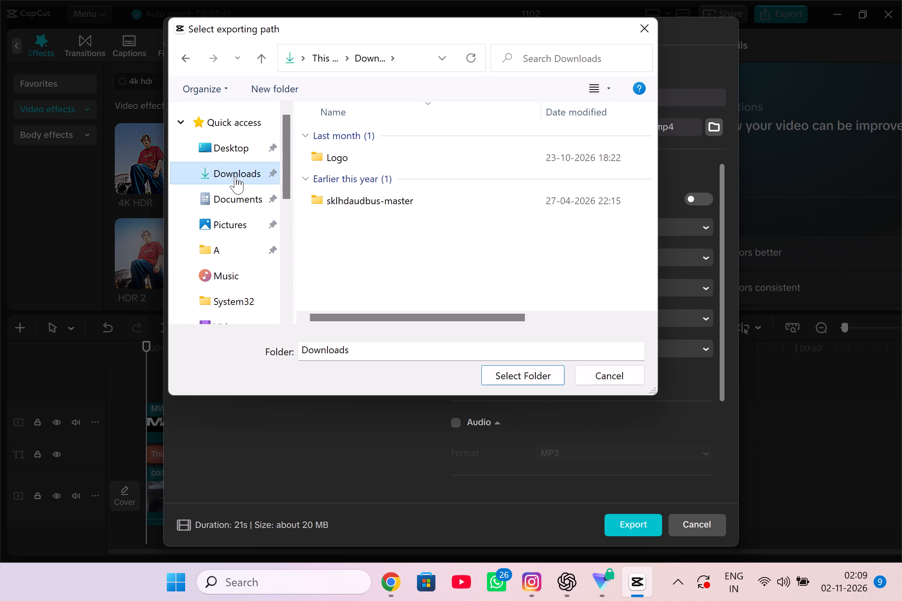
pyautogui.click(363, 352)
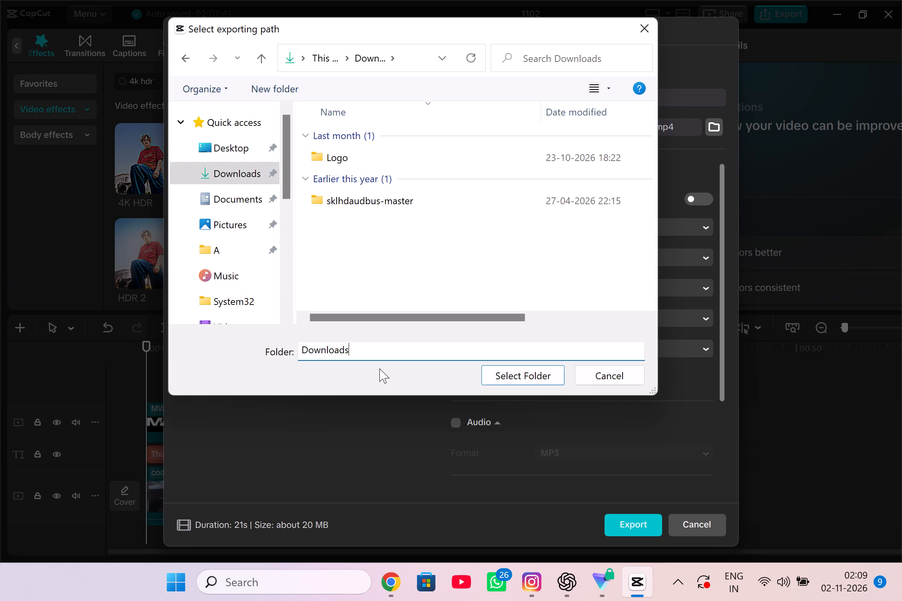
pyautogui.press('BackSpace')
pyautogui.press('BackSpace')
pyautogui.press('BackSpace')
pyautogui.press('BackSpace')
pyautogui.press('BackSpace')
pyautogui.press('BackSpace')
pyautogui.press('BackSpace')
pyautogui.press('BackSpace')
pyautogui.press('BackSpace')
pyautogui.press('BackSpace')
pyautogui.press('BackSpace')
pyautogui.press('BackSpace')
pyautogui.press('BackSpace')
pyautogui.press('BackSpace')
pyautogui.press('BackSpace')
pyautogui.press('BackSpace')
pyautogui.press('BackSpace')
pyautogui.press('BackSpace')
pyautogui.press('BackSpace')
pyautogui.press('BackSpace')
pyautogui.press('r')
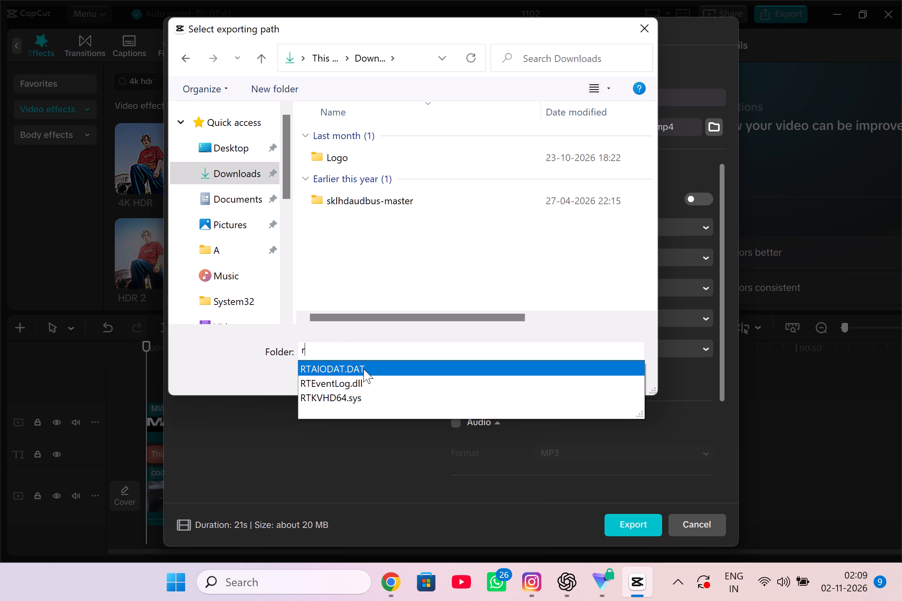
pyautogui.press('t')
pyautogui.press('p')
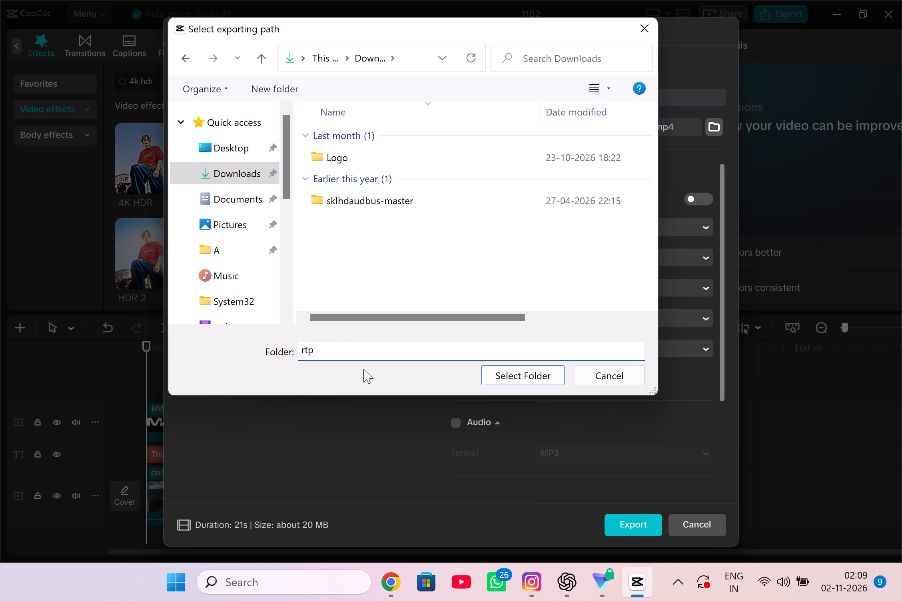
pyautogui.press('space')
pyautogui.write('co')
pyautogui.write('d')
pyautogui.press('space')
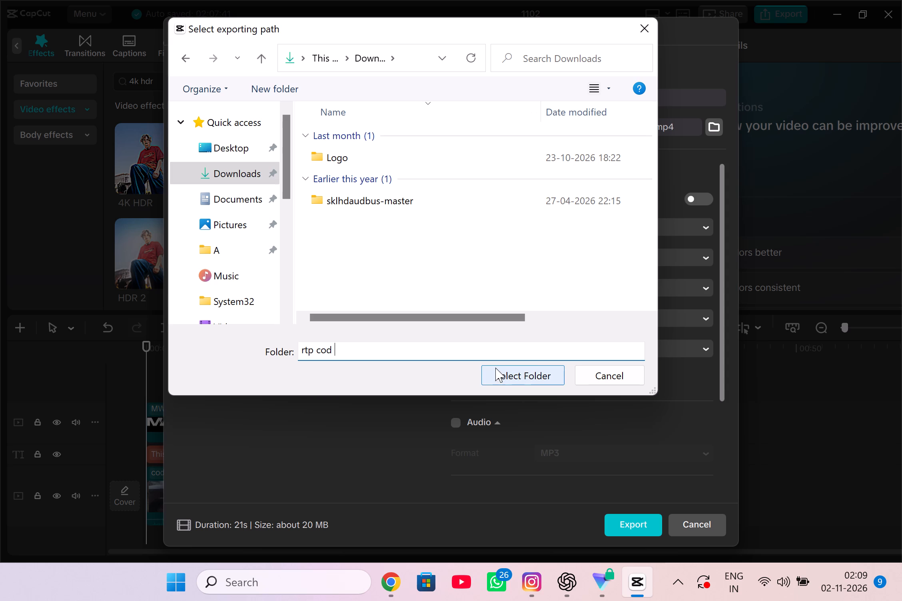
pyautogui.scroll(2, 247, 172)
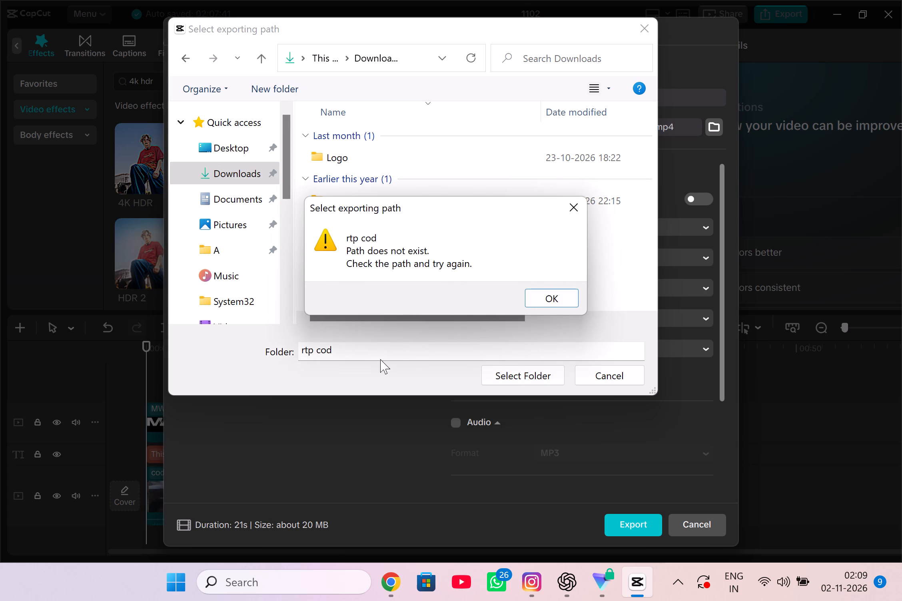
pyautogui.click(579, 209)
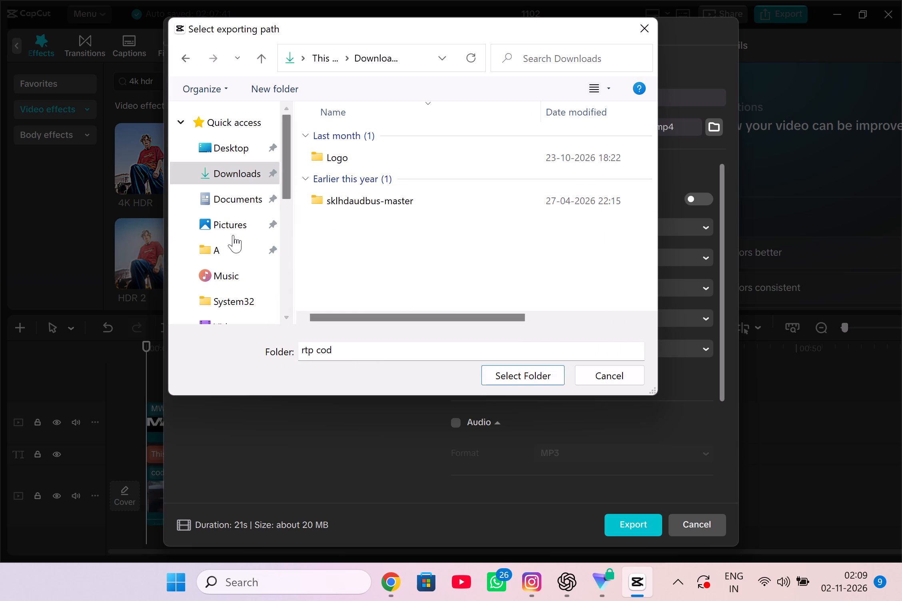
# Browse the Desktop location, then choose Downloads under This PC as the export location.
pyautogui.scroll(2, 227, 139)
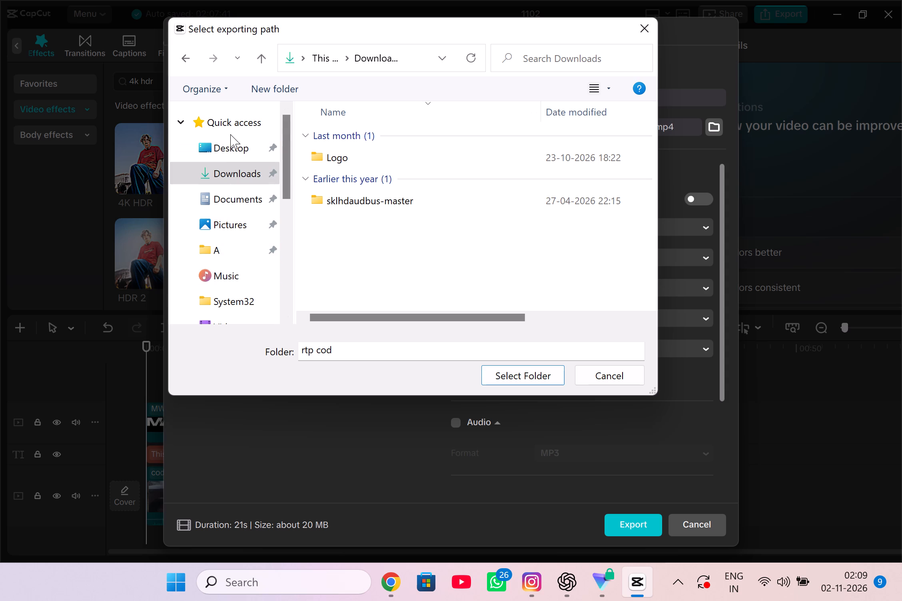
pyautogui.click(231, 134)
pyautogui.click(233, 146)
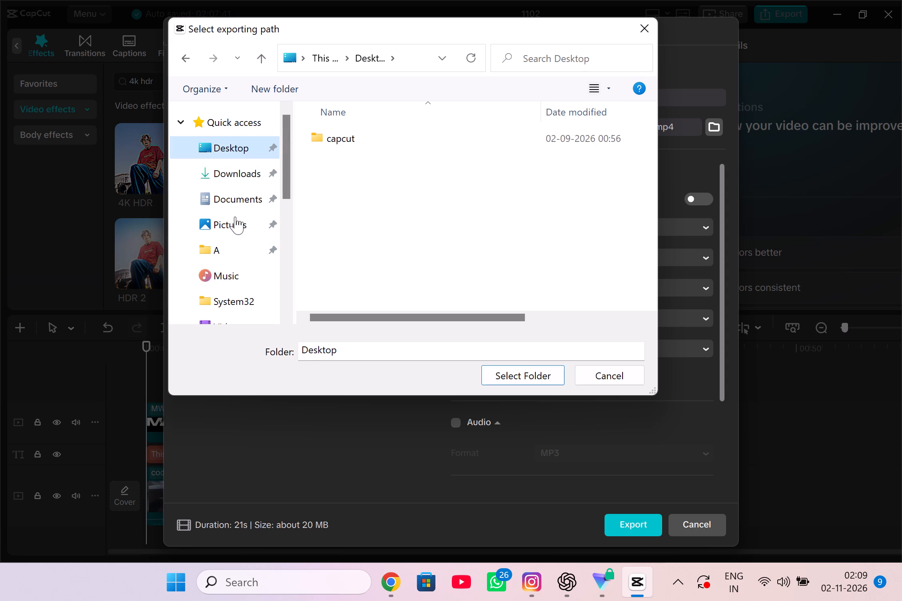
pyautogui.scroll(-4, 229, 273)
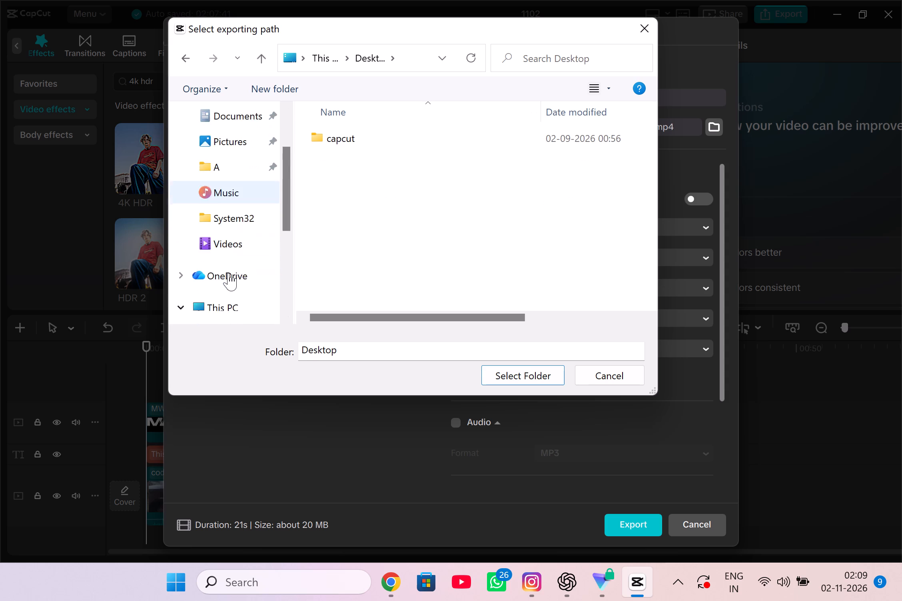
pyautogui.scroll(-3, 228, 273)
pyautogui.click(240, 279)
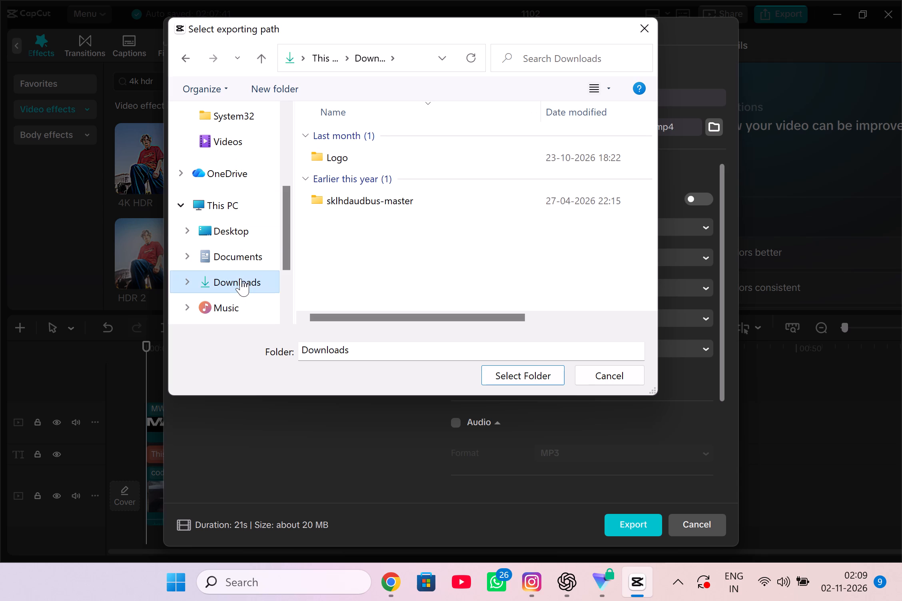
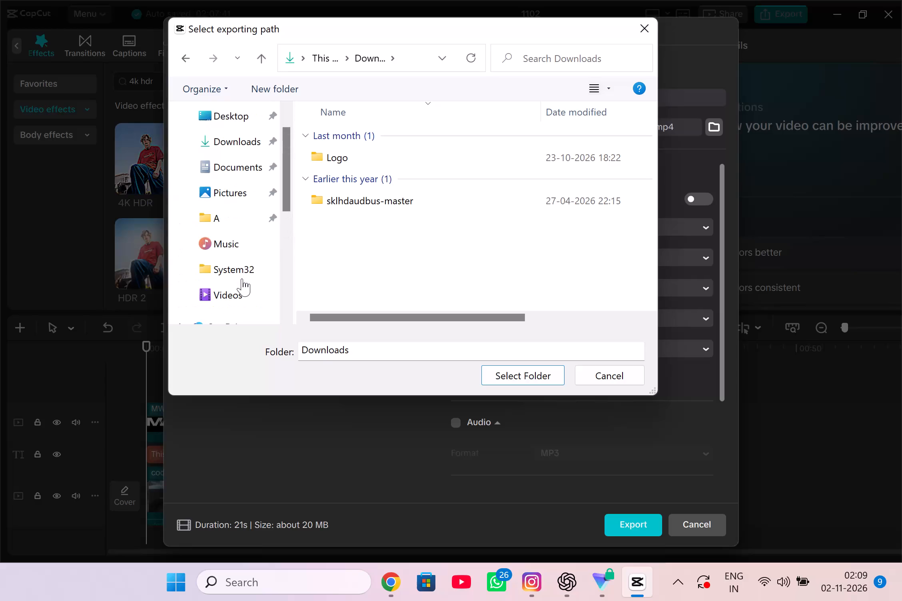
# Choose the Downloads folder under Quick access as the export location for the 1102 video.
pyautogui.click(257, 175)
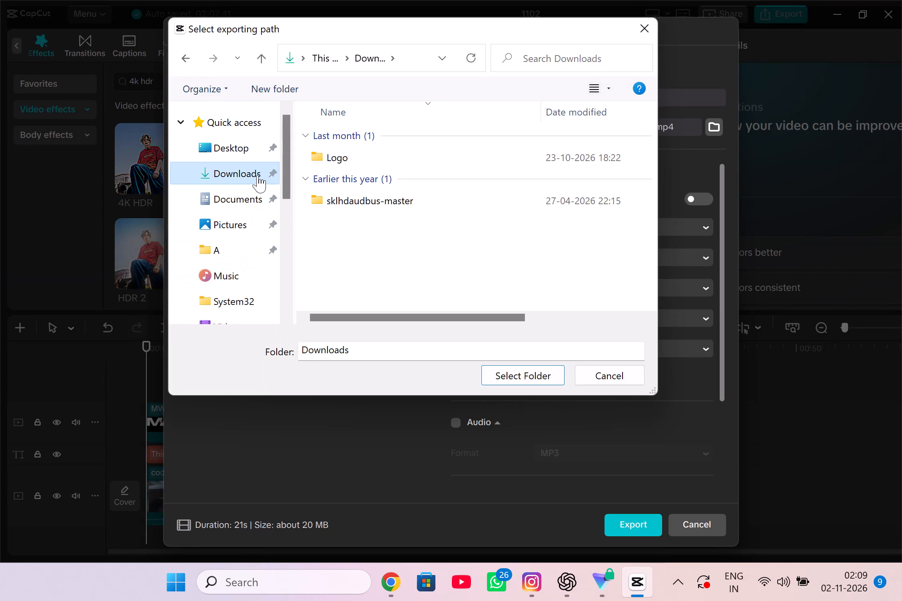
pyautogui.click(256, 171)
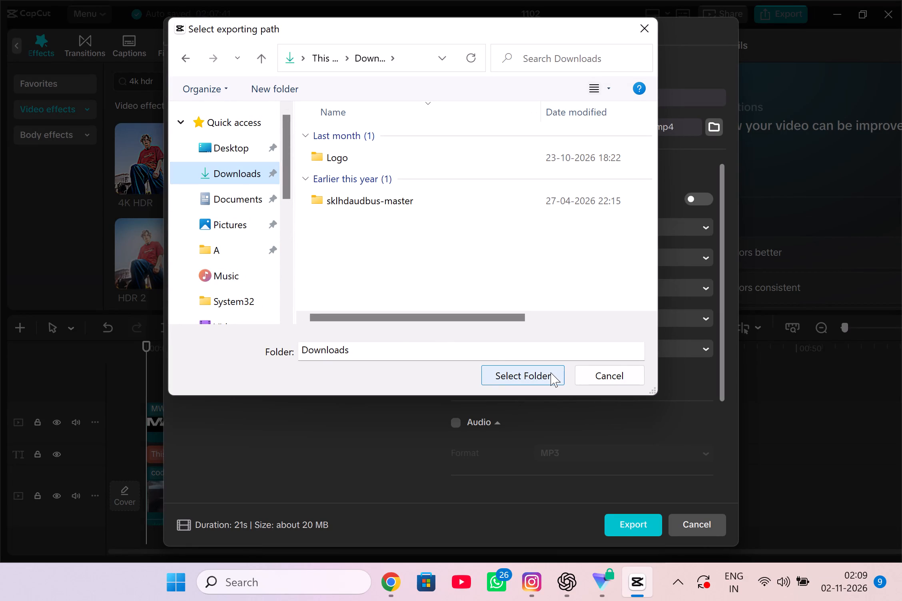
pyautogui.click(550, 372)
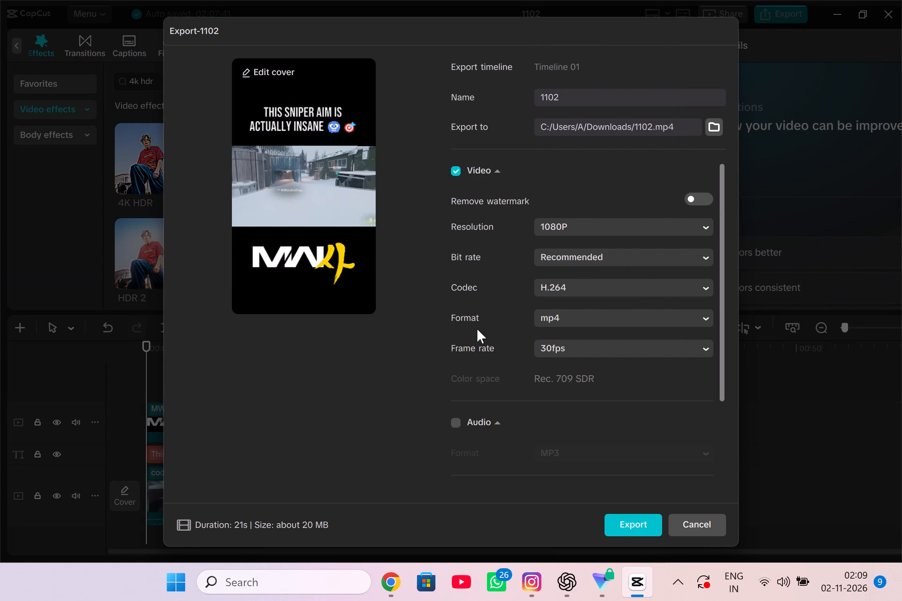
# Examine the remaining export settings, including codec, format, frame rate, audio, GIF and copyright check.
pyautogui.scroll(-3, 503, 352)
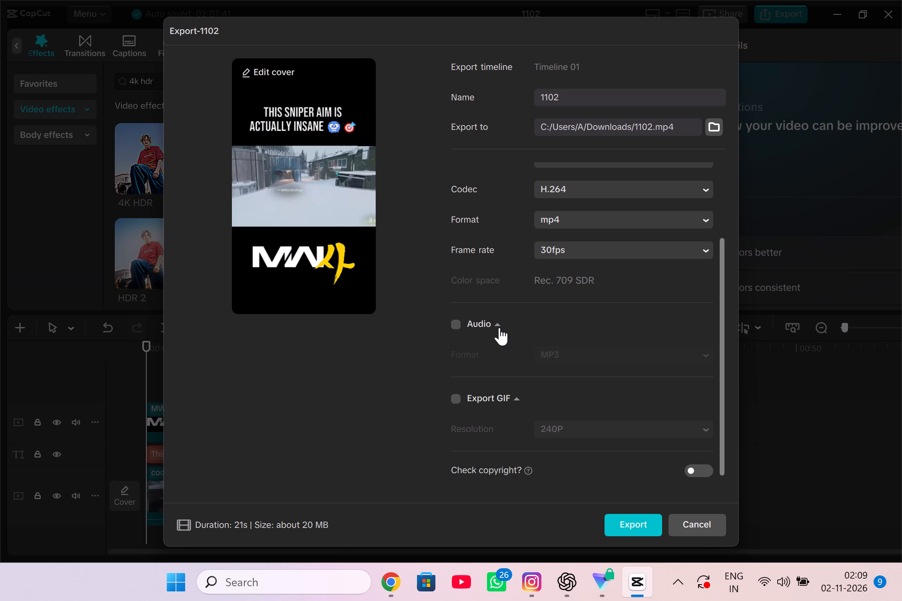
pyautogui.click(499, 326)
pyautogui.click(496, 354)
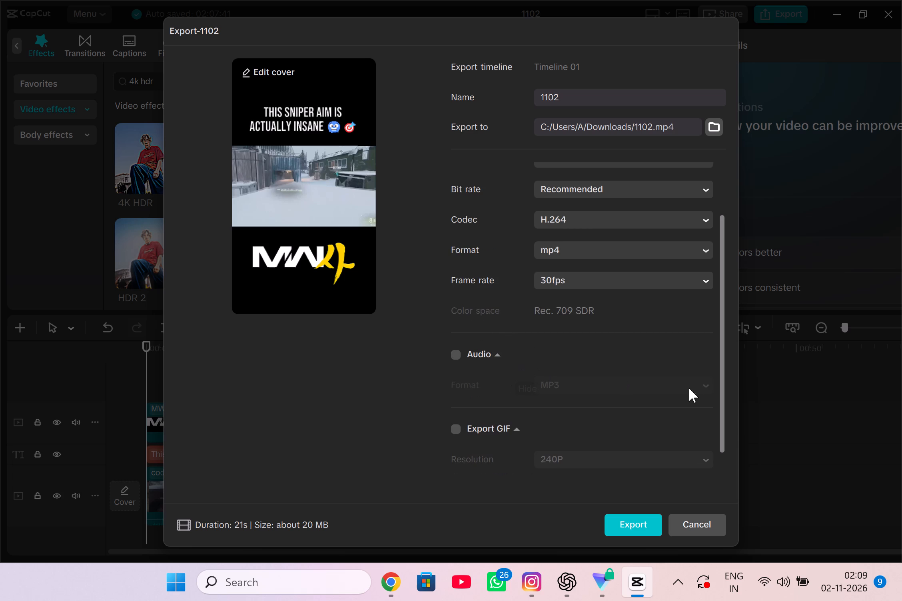
pyautogui.click(708, 385)
pyautogui.scroll(-2, 525, 385)
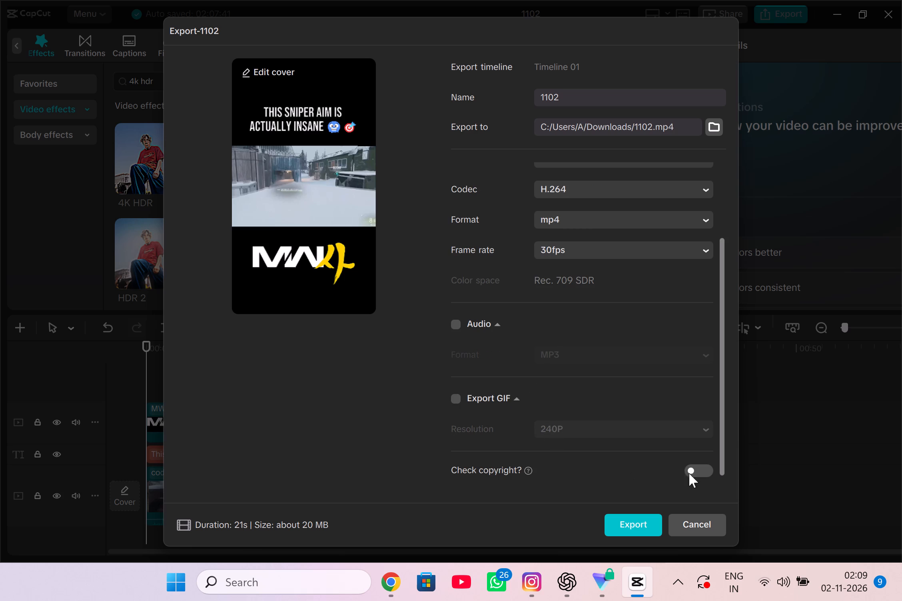
pyautogui.scroll(3, 592, 351)
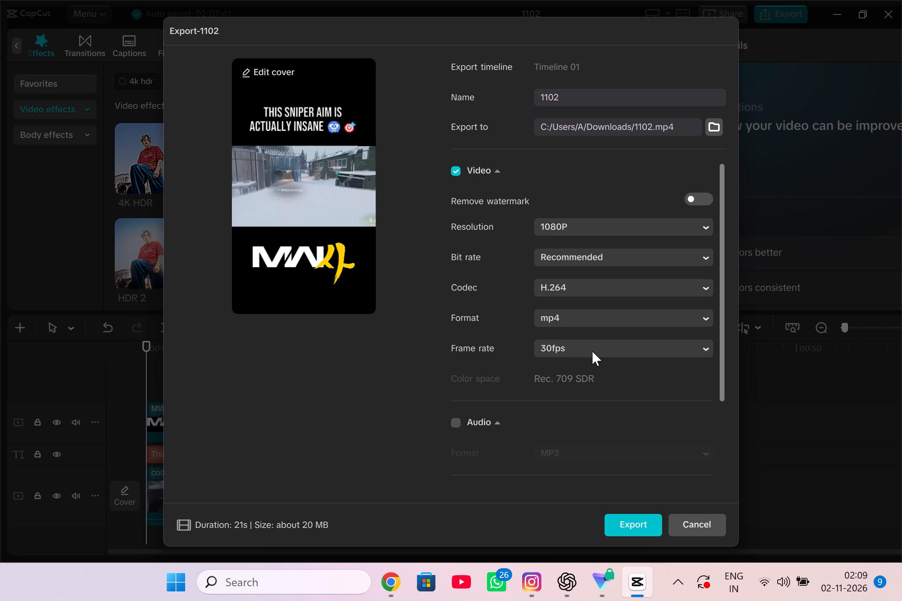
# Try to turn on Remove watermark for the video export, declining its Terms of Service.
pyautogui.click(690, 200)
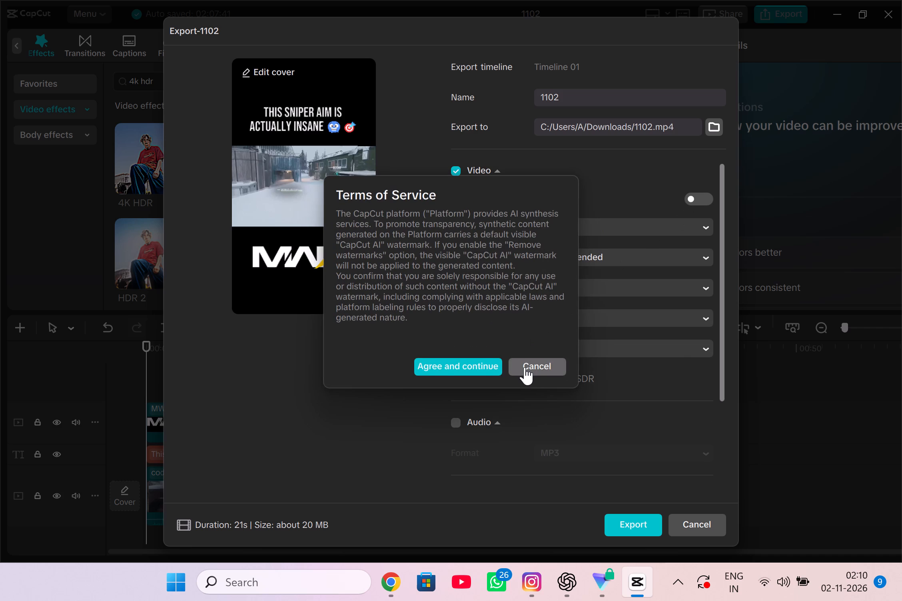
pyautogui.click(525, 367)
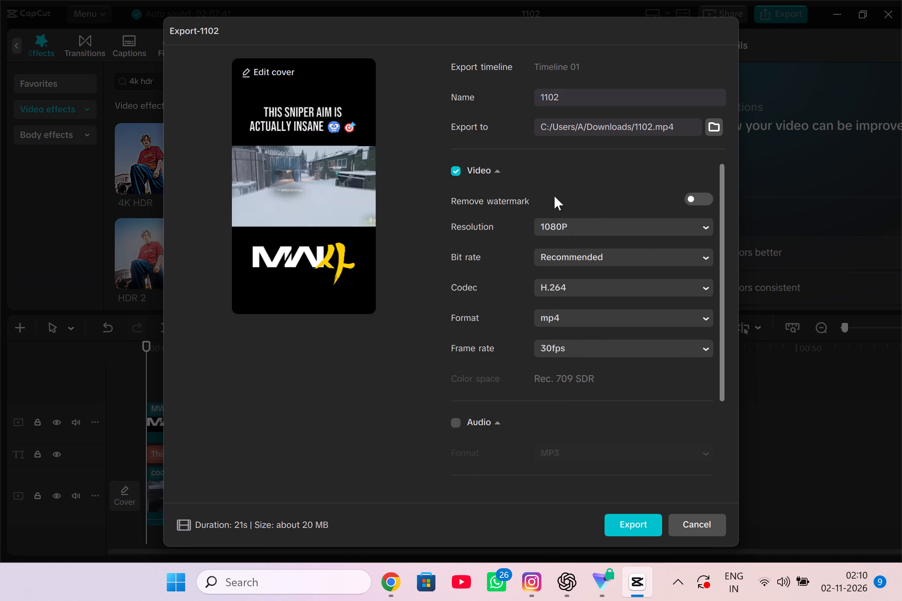
# Rename the export file as "cod rtp".
pyautogui.scroll(2, 556, 194)
pyautogui.click(563, 98)
pyautogui.press('BackSpace')
pyautogui.press('BackSpace')
pyautogui.press('BackSpace')
pyautogui.press('BackSpace')
pyautogui.press('BackSpace')
pyautogui.press('BackSpace')
pyautogui.press('BackSpace')
pyautogui.press('BackSpace')
pyautogui.press('BackSpace')
pyautogui.press('BackSpace')
pyautogui.press('BackSpace')
pyautogui.press('BackSpace')
pyautogui.press('BackSpace')
pyautogui.press('BackSpace')
pyautogui.press('BackSpace')
pyautogui.press('BackSpace')
pyautogui.press('BackSpace')
pyautogui.press('BackSpace')
pyautogui.press('BackSpace')
pyautogui.press('BackSpace')
pyautogui.write('cod')
pyautogui.press('space')
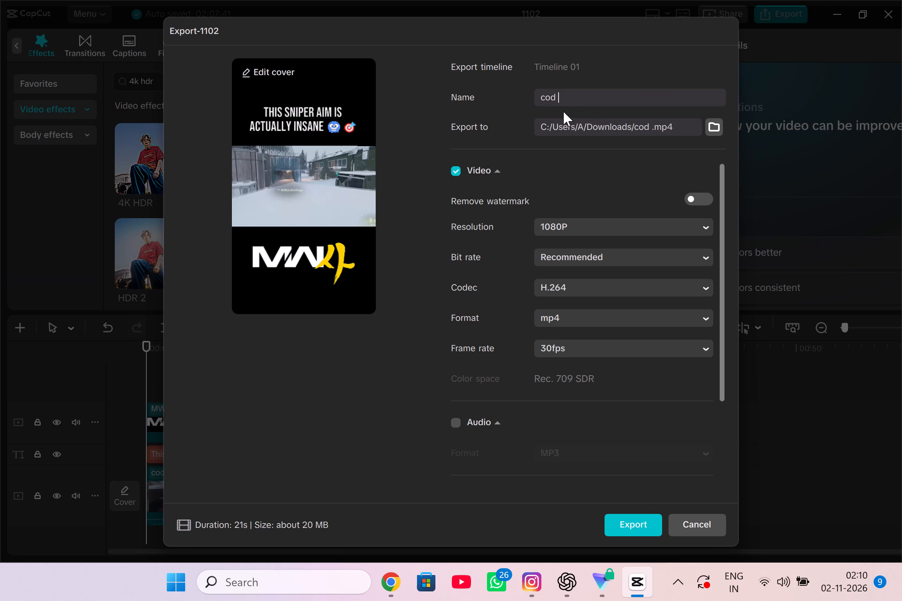
pyautogui.write('rt')
pyautogui.press('p')
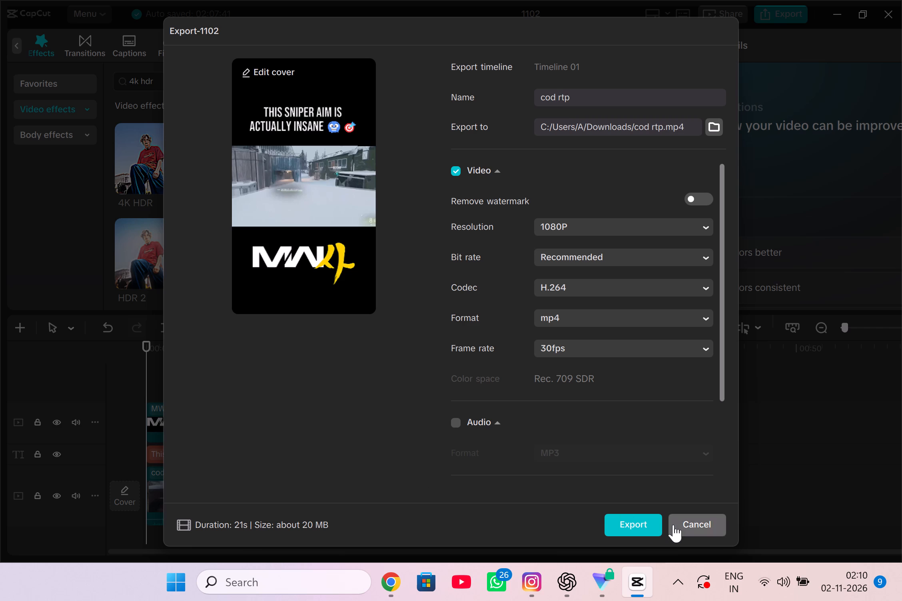
# Export the video with the current settings and close the sharing window without posting it.
pyautogui.click(646, 525)
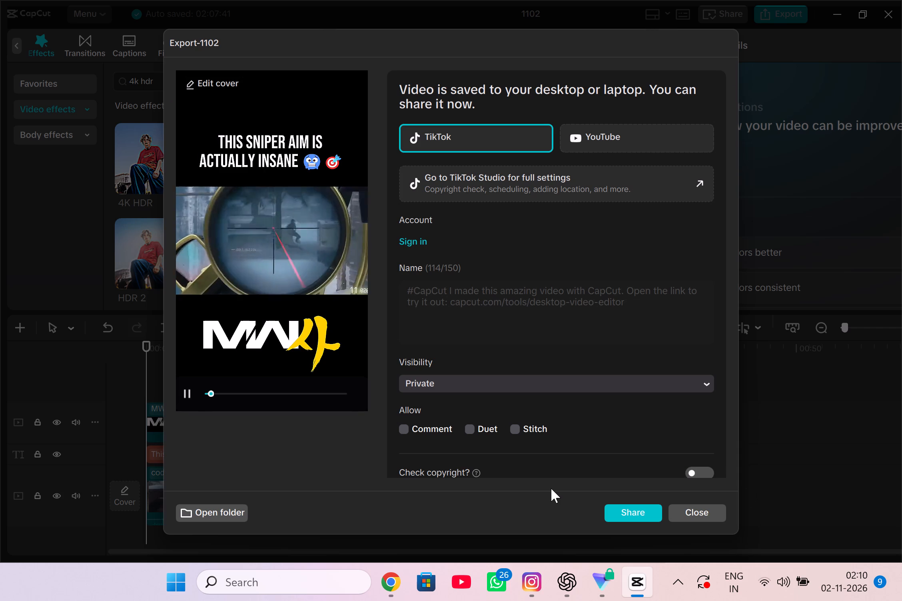
pyautogui.click(695, 513)
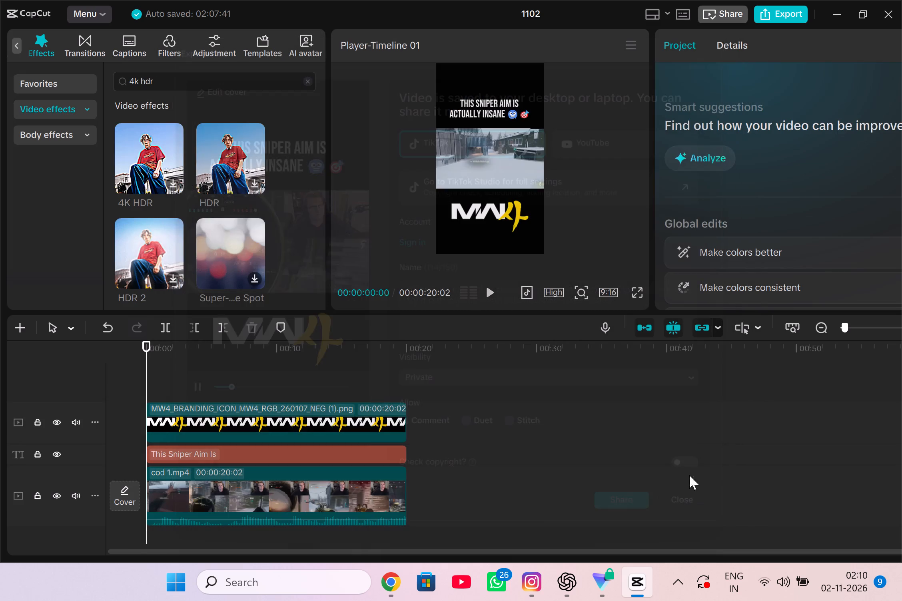
# Leave CapCut for the desktop, refresh it, and open the Downloads folder in File Explorer by way of folder A.
pyautogui.click(836, 12)
pyautogui.rightClick(393, 337)
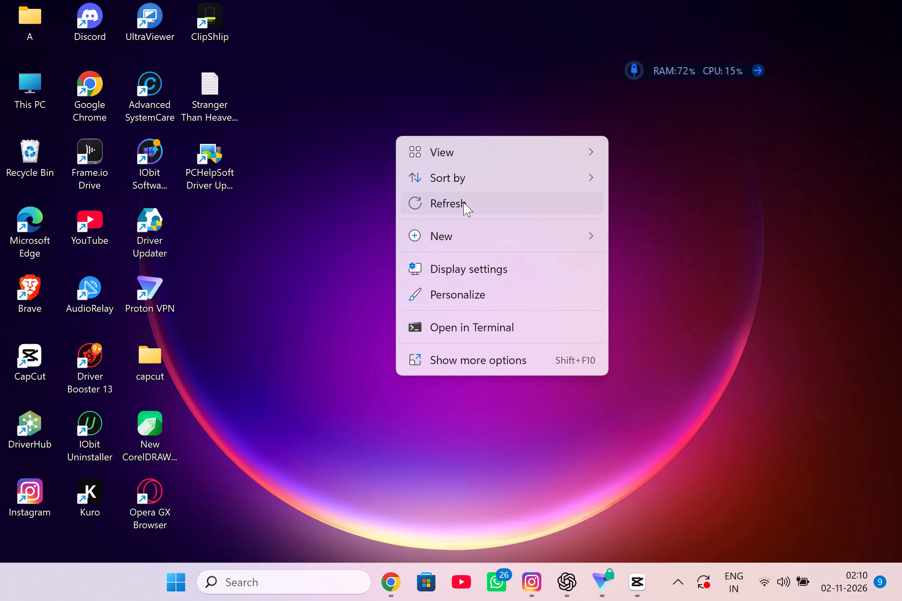
pyautogui.click(463, 202)
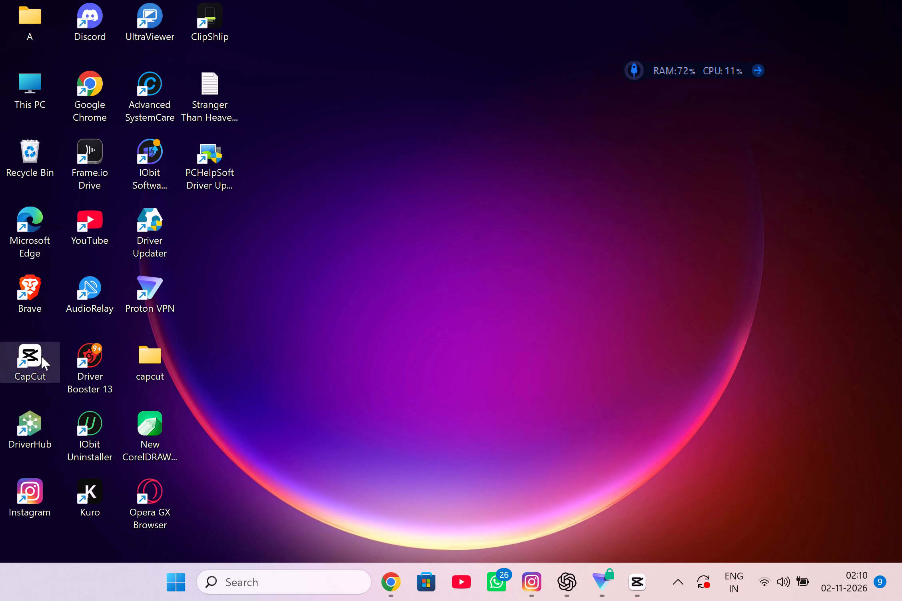
pyautogui.rightClick(28, 22)
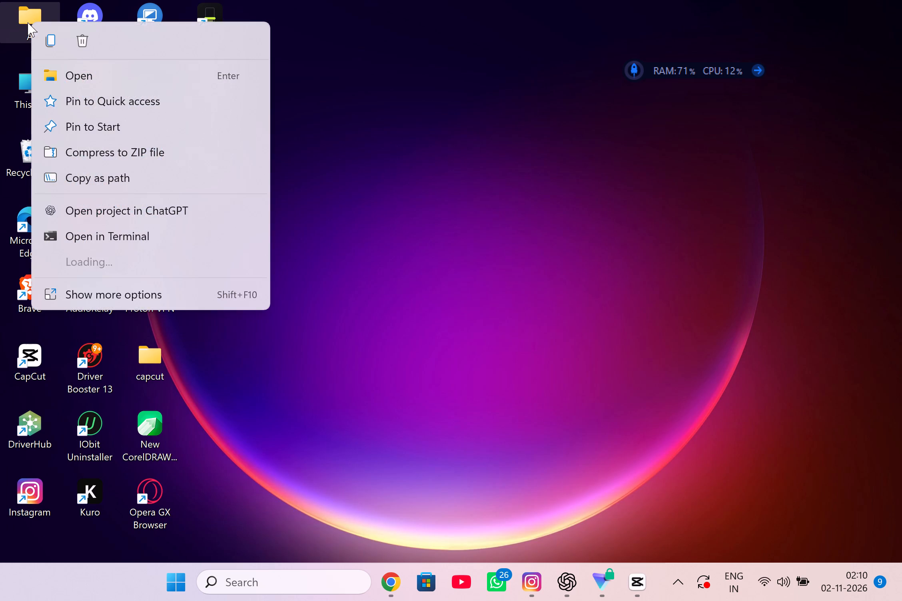
pyautogui.click(69, 72)
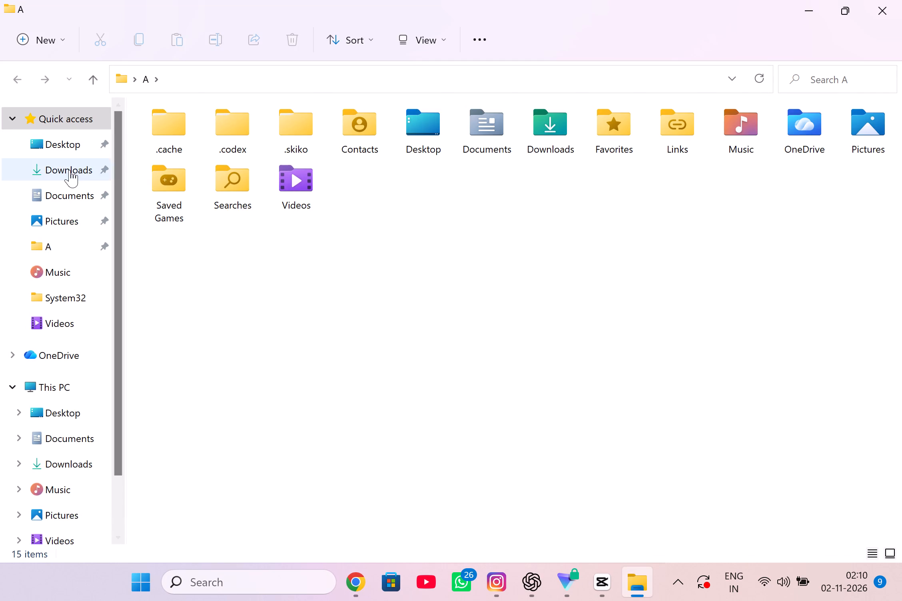
pyautogui.click(70, 170)
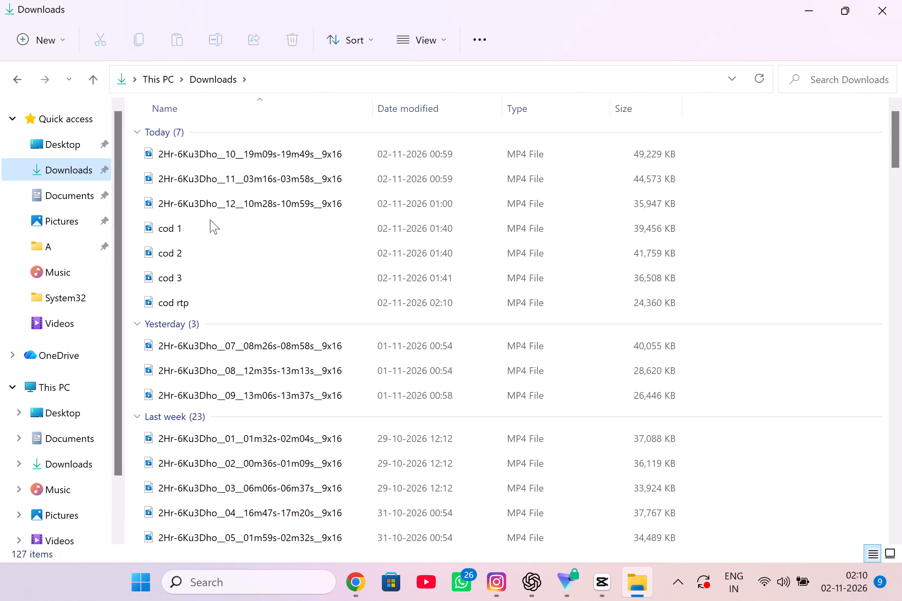
# Play the exported "cod rtp" video to check it, and close the player and the Downloads window.
pyautogui.doubleClick(220, 303)
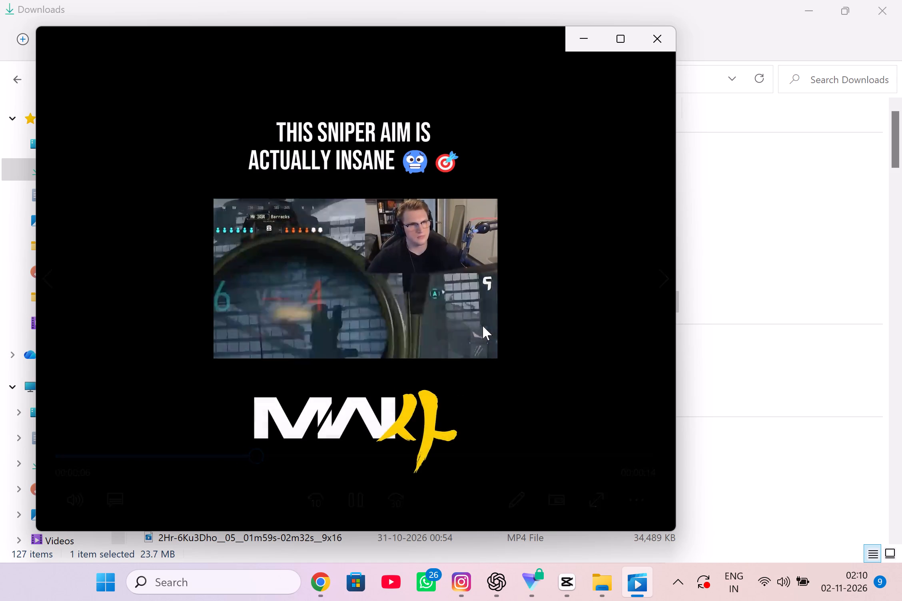
pyautogui.click(665, 33)
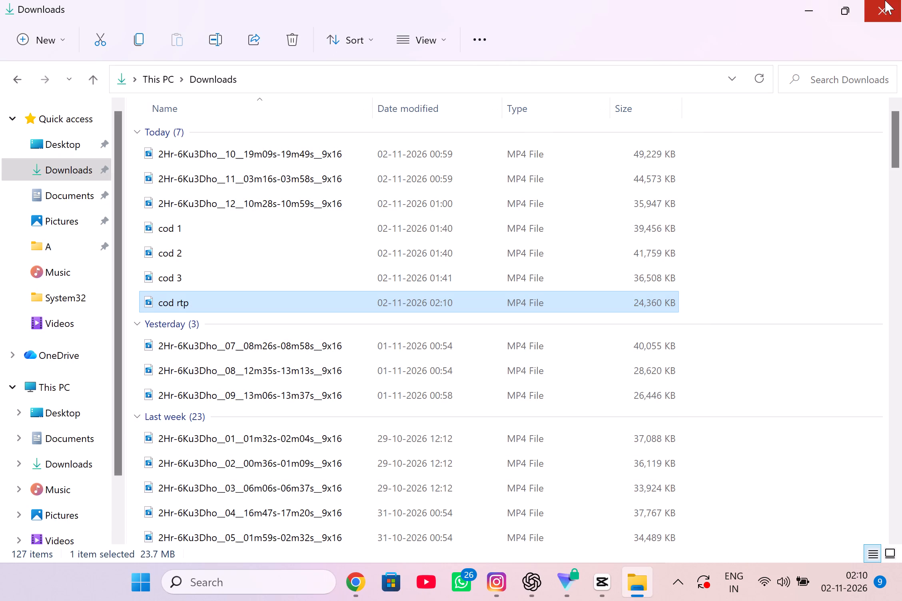
pyautogui.click(885, 0)
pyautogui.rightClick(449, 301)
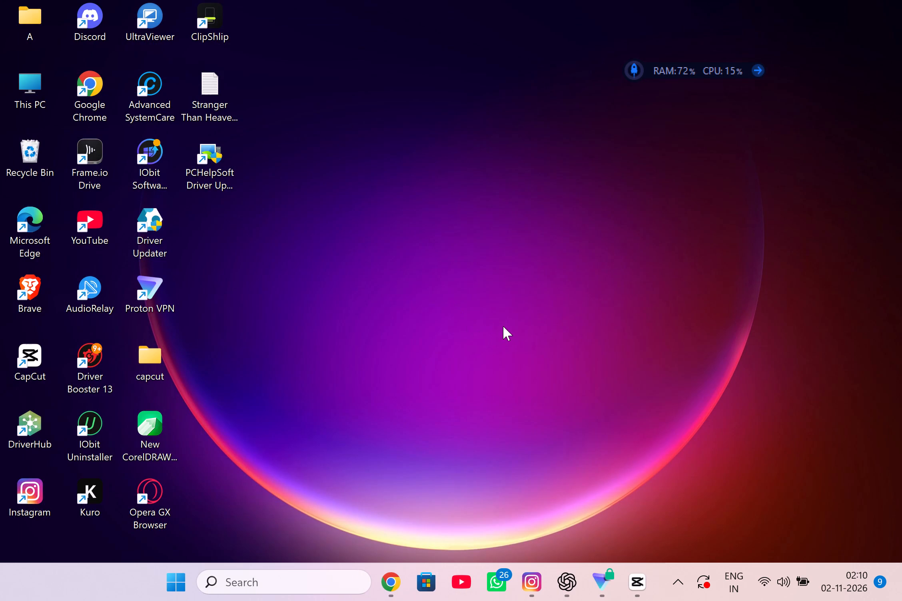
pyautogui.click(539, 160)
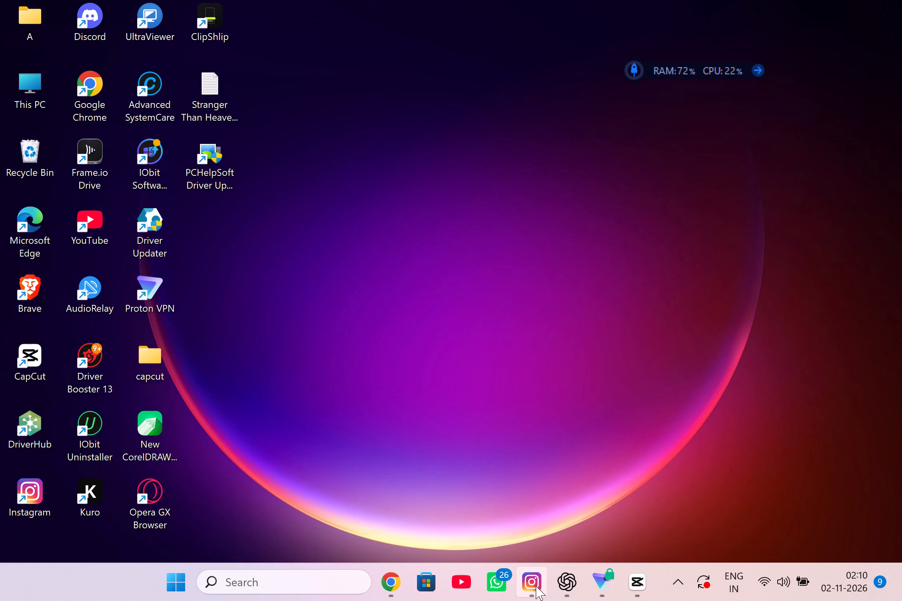
# Switch to Instagram and start a new post on the zyroxofficial__ account with the "cod rtp" video from Downloads.
pyautogui.click(536, 586)
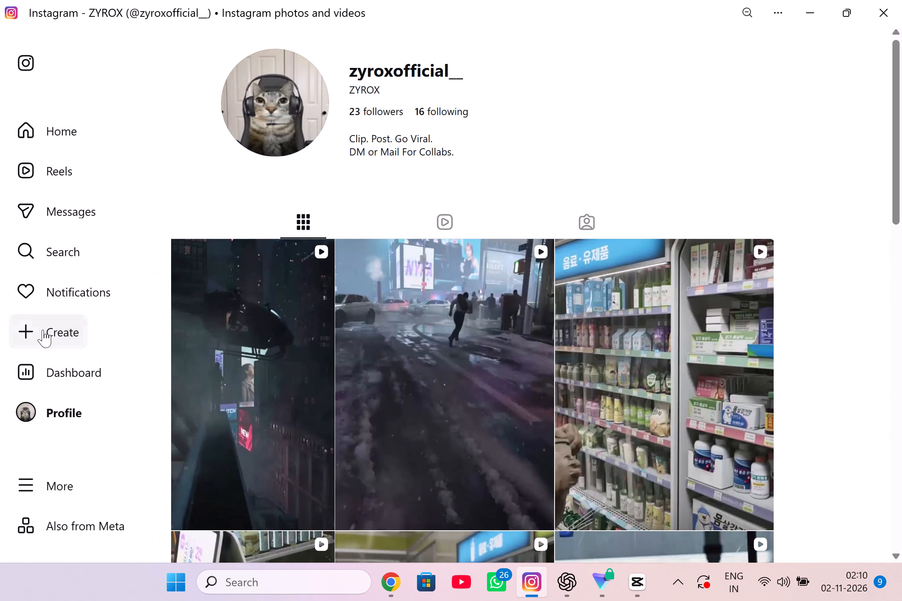
pyautogui.click(43, 330)
pyautogui.click(131, 364)
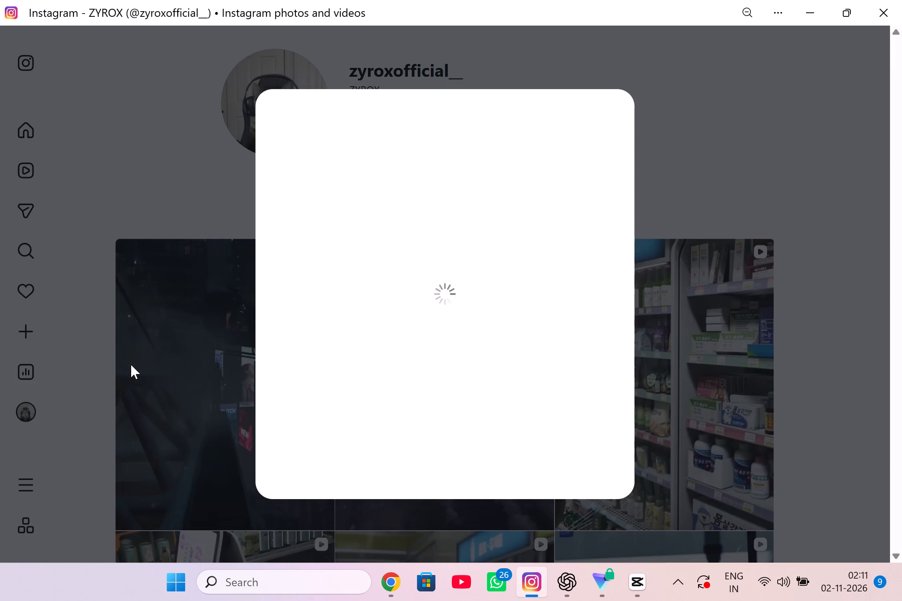
pyautogui.click(439, 360)
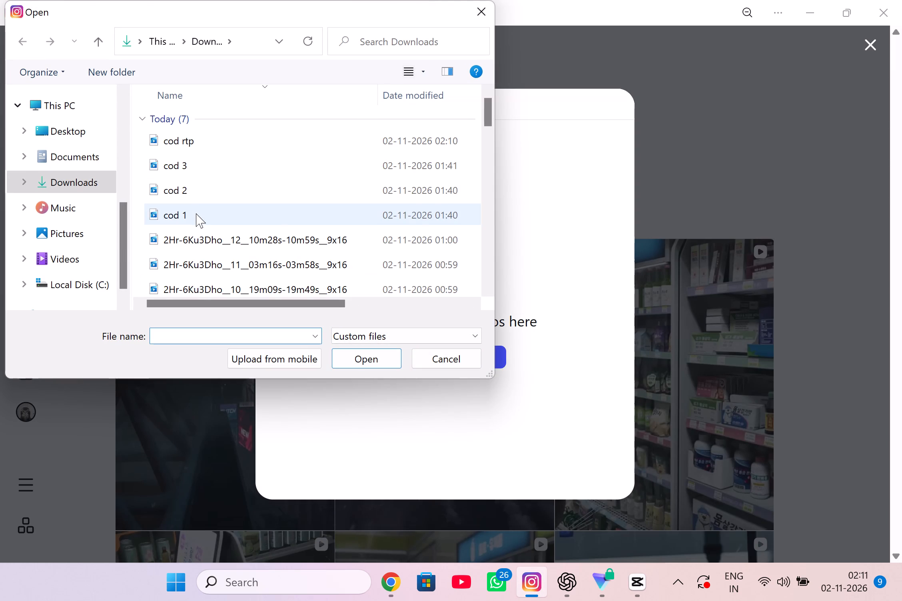
pyautogui.doubleClick(218, 138)
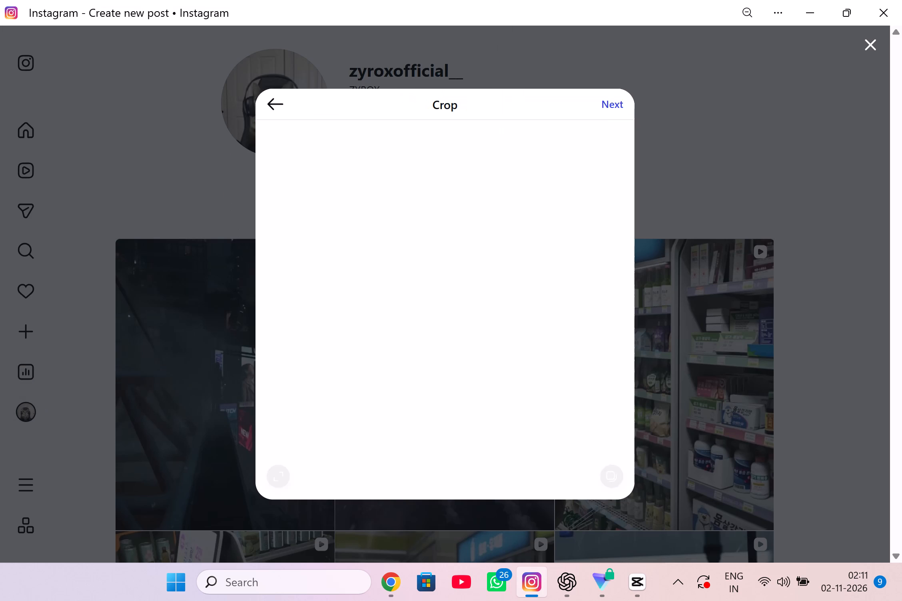
# Set the video's crop ratio to 9:16 and continue to the editing stage.
pyautogui.click(277, 476)
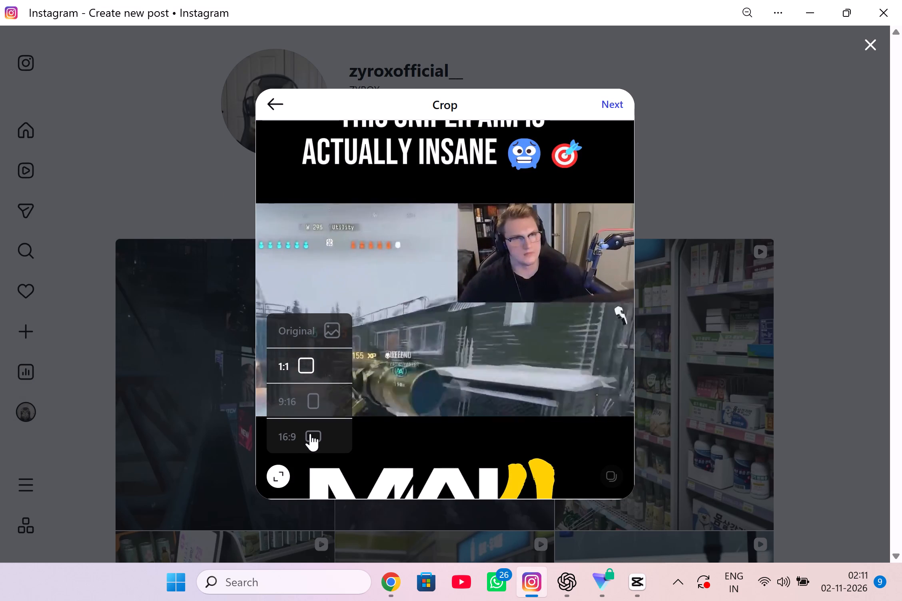
pyautogui.click(311, 434)
pyautogui.click(318, 395)
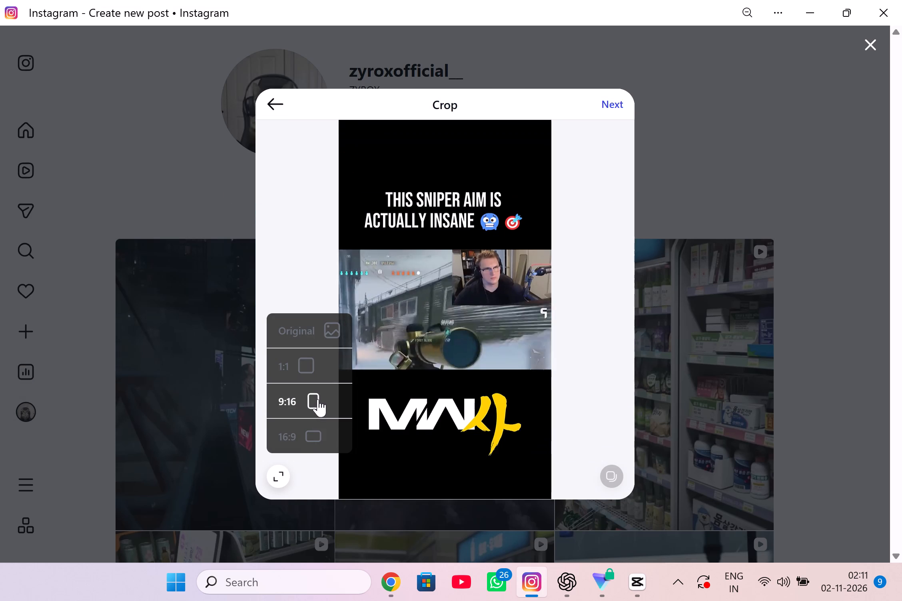
pyautogui.click(620, 103)
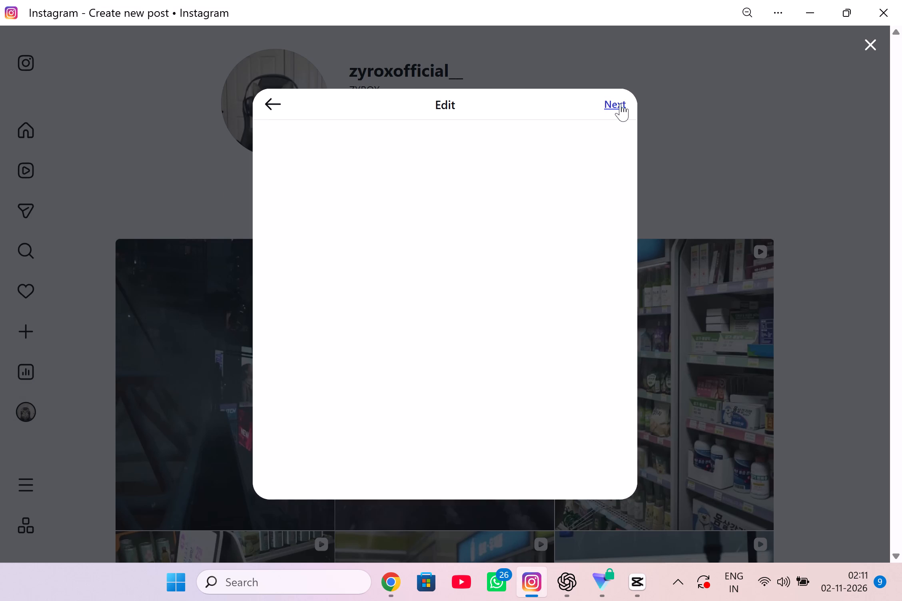
# Choose a mid-clip cover frame showing the gold-scoped rifle beside the snowy tree, and continue to the reel details.
pyautogui.moveTo(555, 225); pyautogui.dragTo(581, 226)
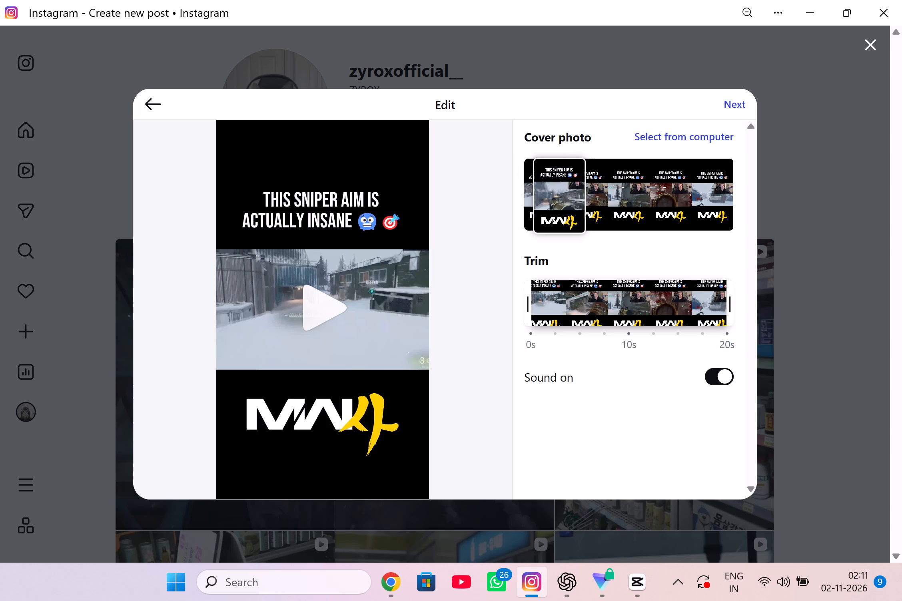
pyautogui.moveTo(581, 226); pyautogui.dragTo(595, 229)
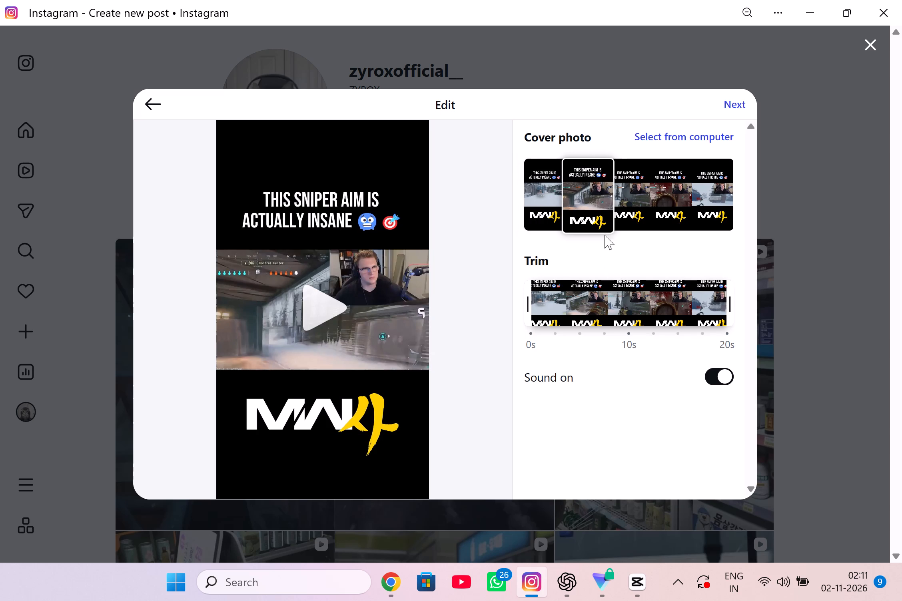
pyautogui.moveTo(589, 221); pyautogui.dragTo(629, 234)
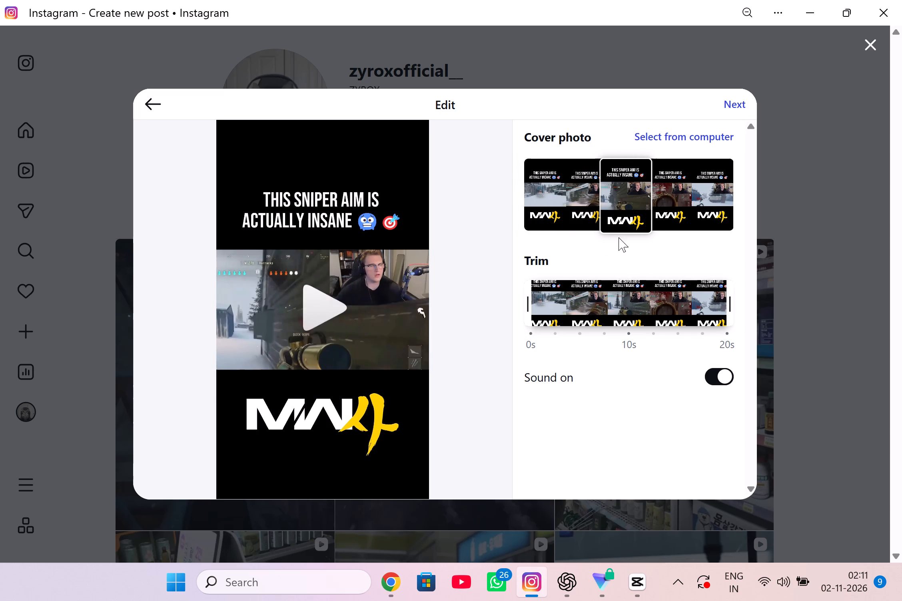
pyautogui.moveTo(617, 223); pyautogui.dragTo(612, 229)
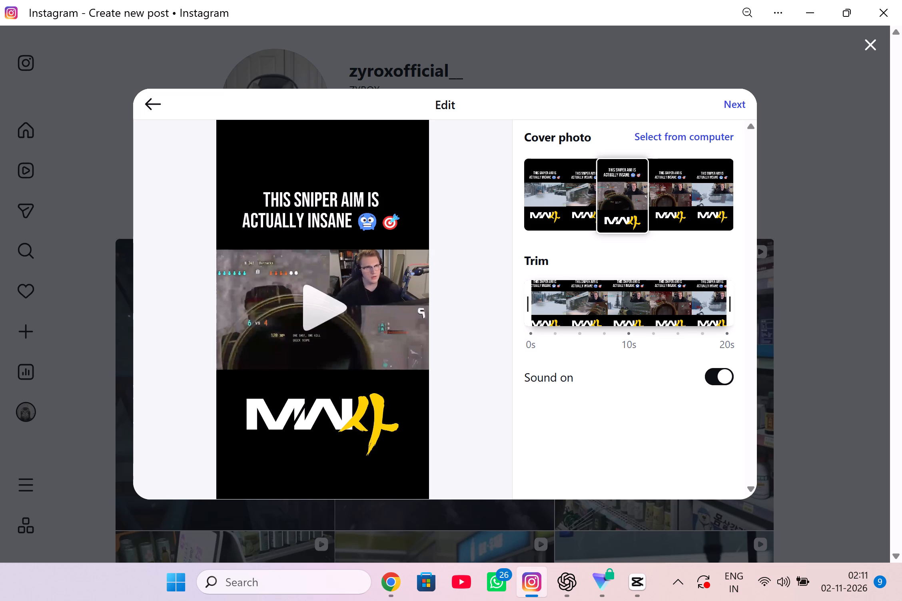
pyautogui.moveTo(612, 229); pyautogui.dragTo(607, 235)
pyautogui.moveTo(607, 235); pyautogui.dragTo(603, 239)
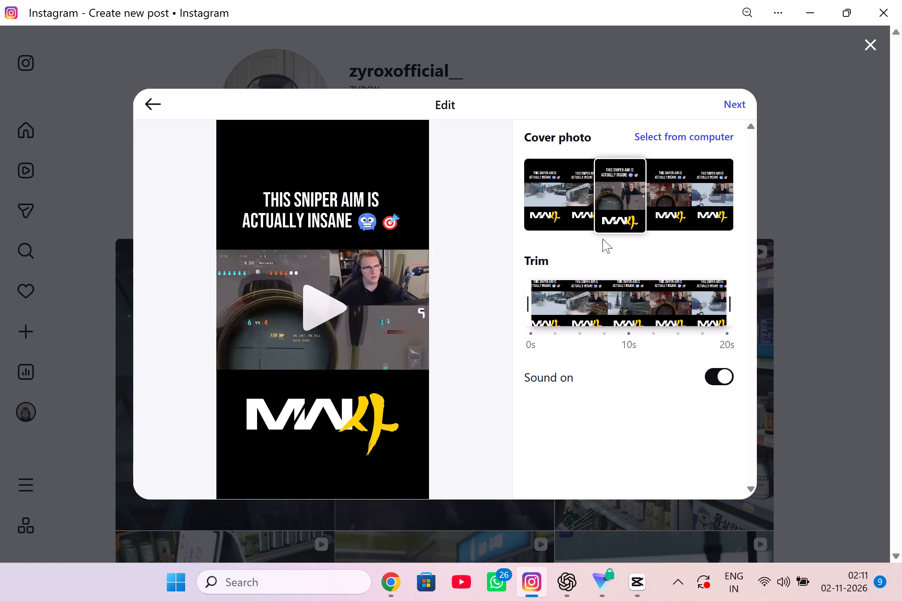
pyautogui.moveTo(603, 239); pyautogui.dragTo(599, 238)
pyautogui.moveTo(600, 223); pyautogui.dragTo(596, 233)
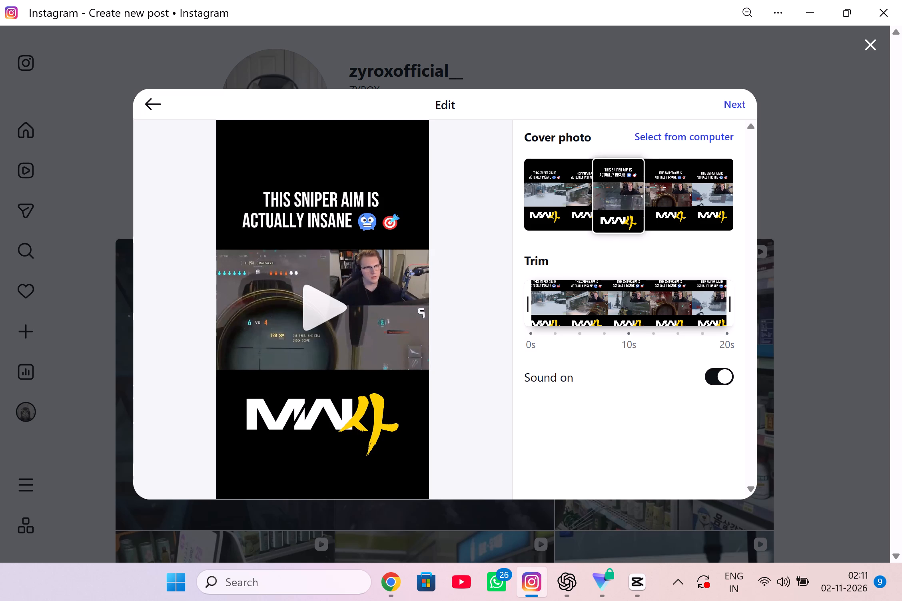
pyautogui.moveTo(596, 233); pyautogui.dragTo(604, 233)
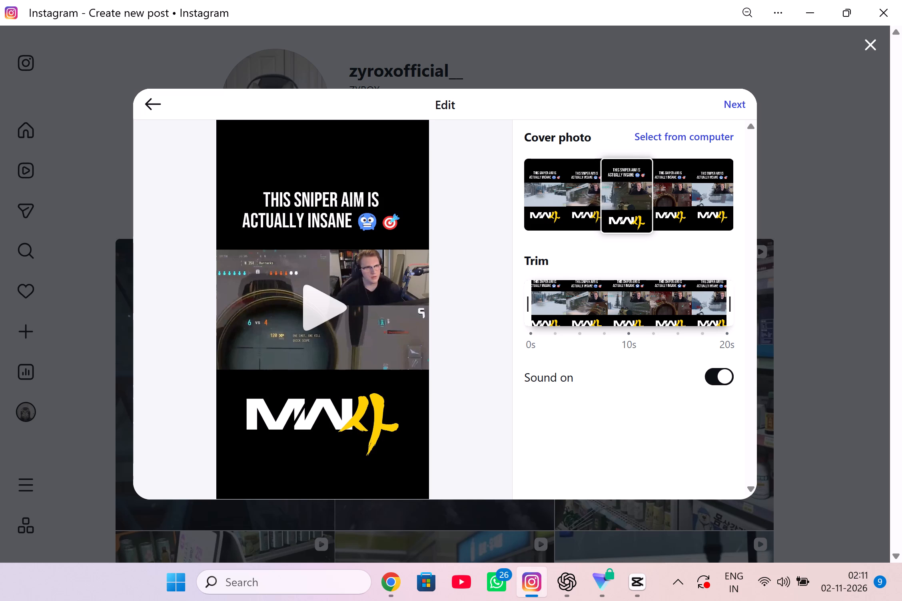
pyautogui.moveTo(604, 233); pyautogui.dragTo(609, 233)
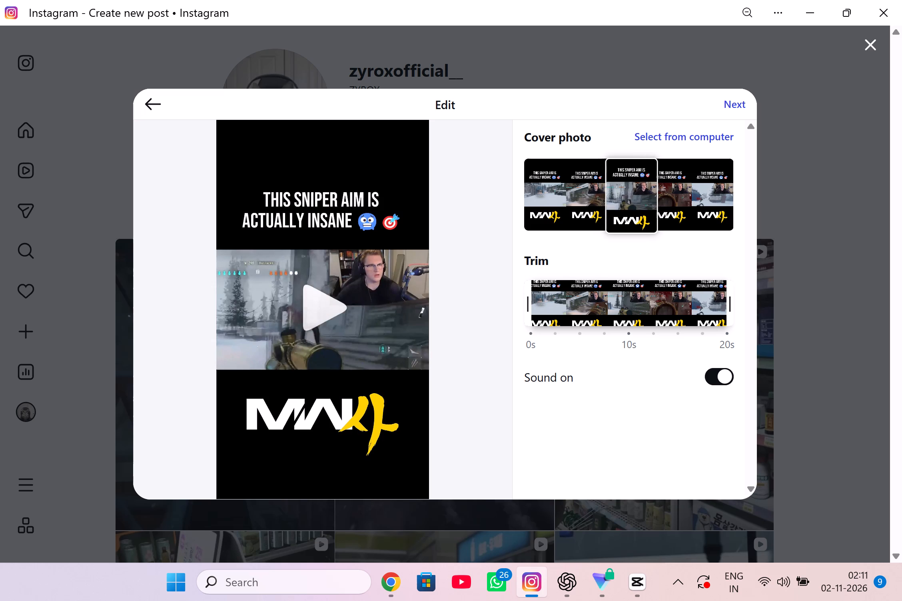
pyautogui.click(609, 233)
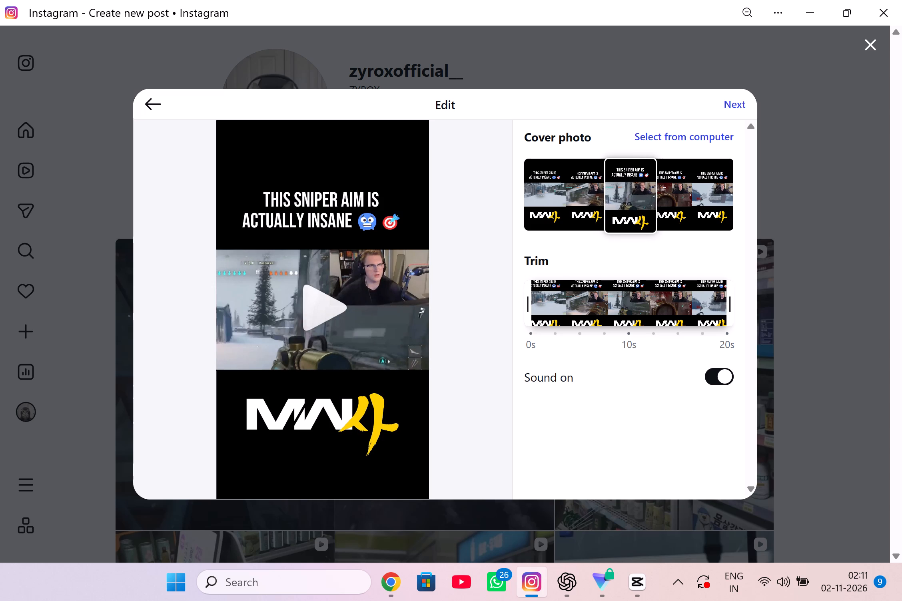
pyautogui.click(732, 104)
# Begin adding a caption to the new reel.
pyautogui.rightClick(541, 206)
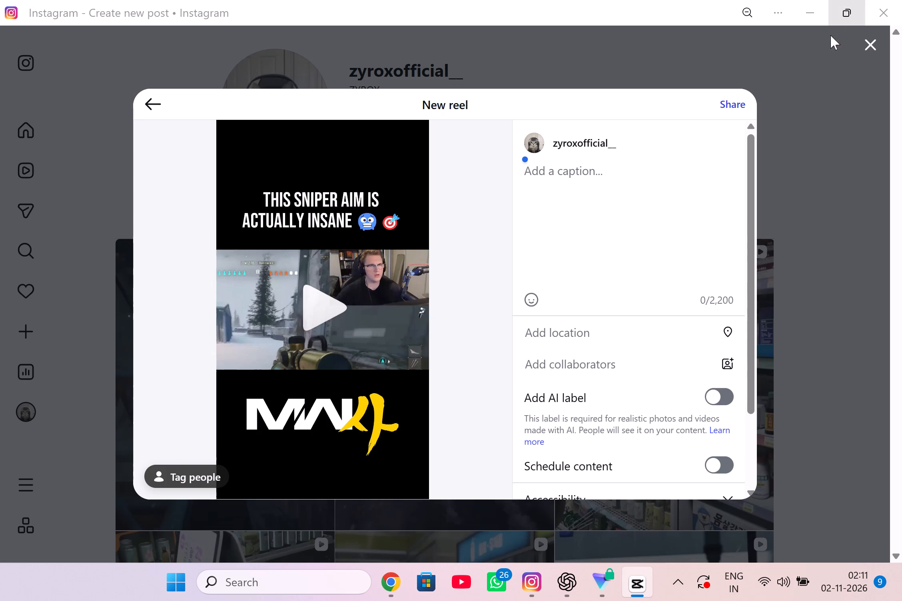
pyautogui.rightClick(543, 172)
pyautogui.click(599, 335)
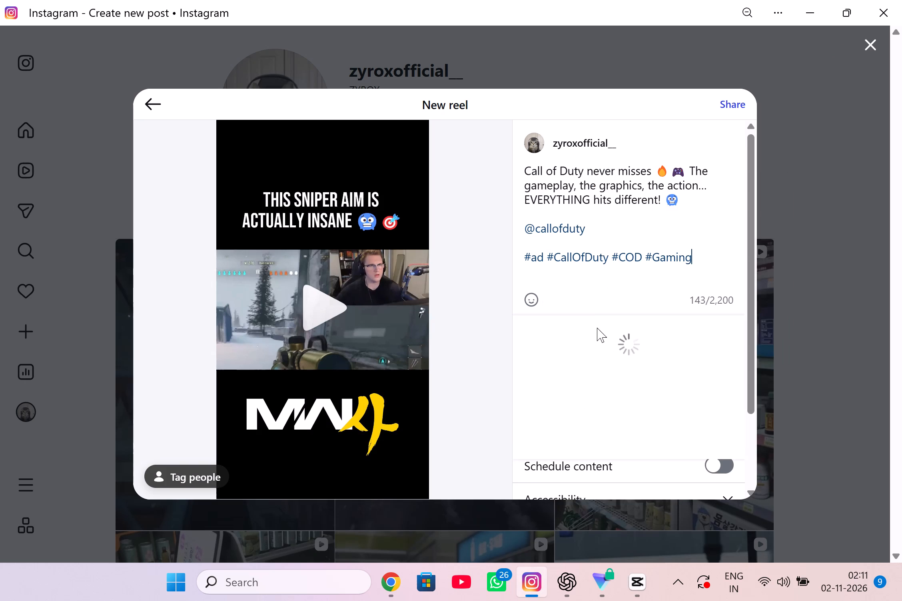
# Examine the new reel's sharing options, including its advanced settings, without changing any of them.
pyautogui.scroll(-1, 419, 263)
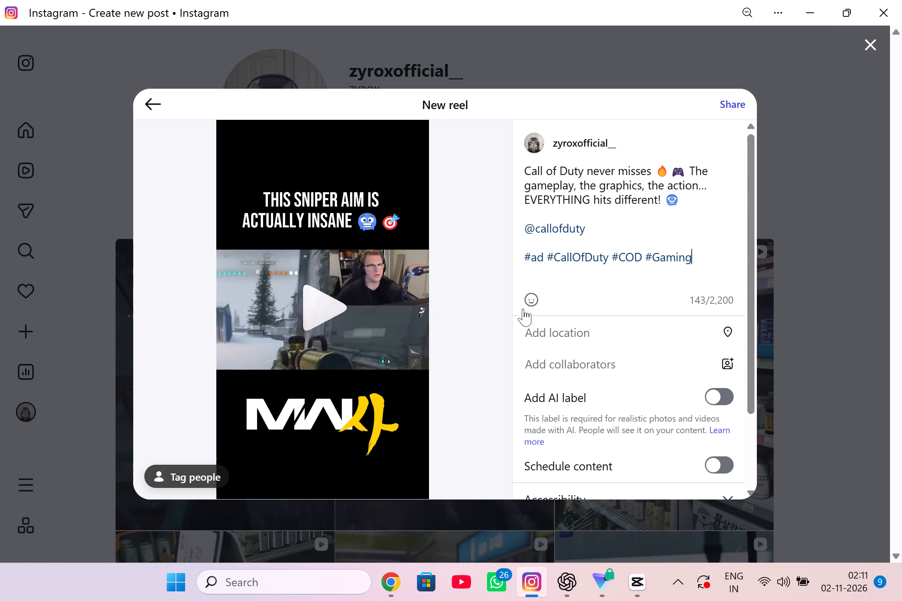
pyautogui.scroll(-2, 566, 285)
pyautogui.scroll(-3, 441, 298)
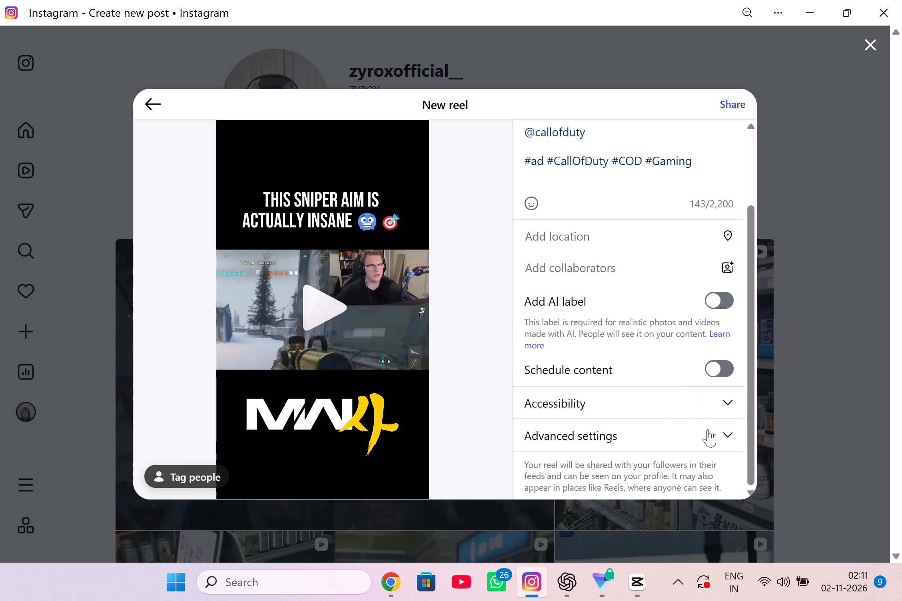
pyautogui.click(725, 426)
pyautogui.scroll(-2, 640, 396)
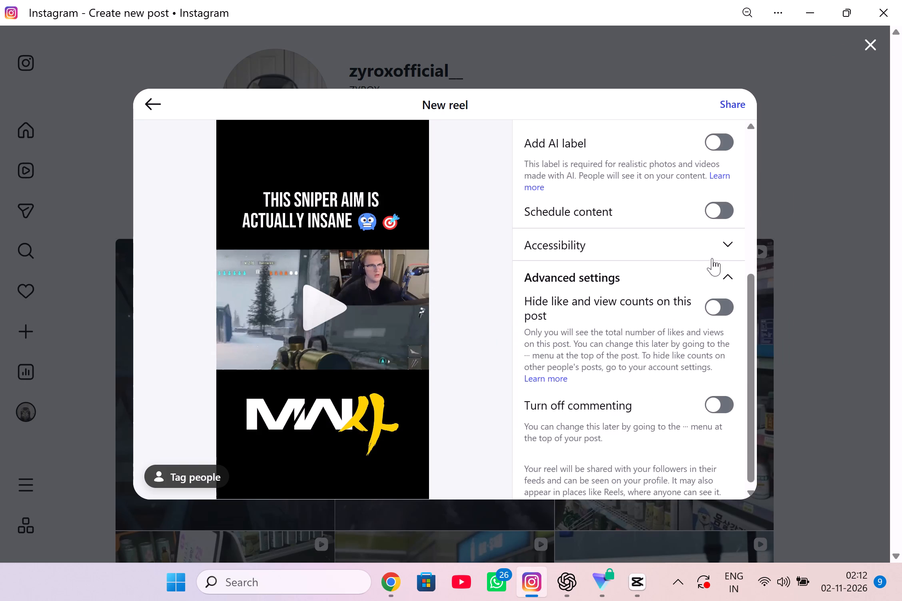
pyautogui.click(726, 271)
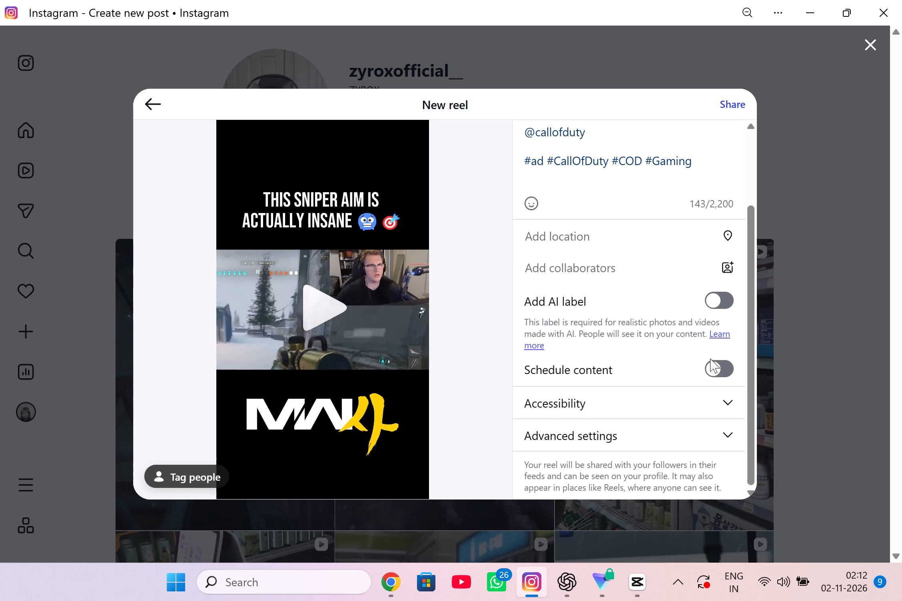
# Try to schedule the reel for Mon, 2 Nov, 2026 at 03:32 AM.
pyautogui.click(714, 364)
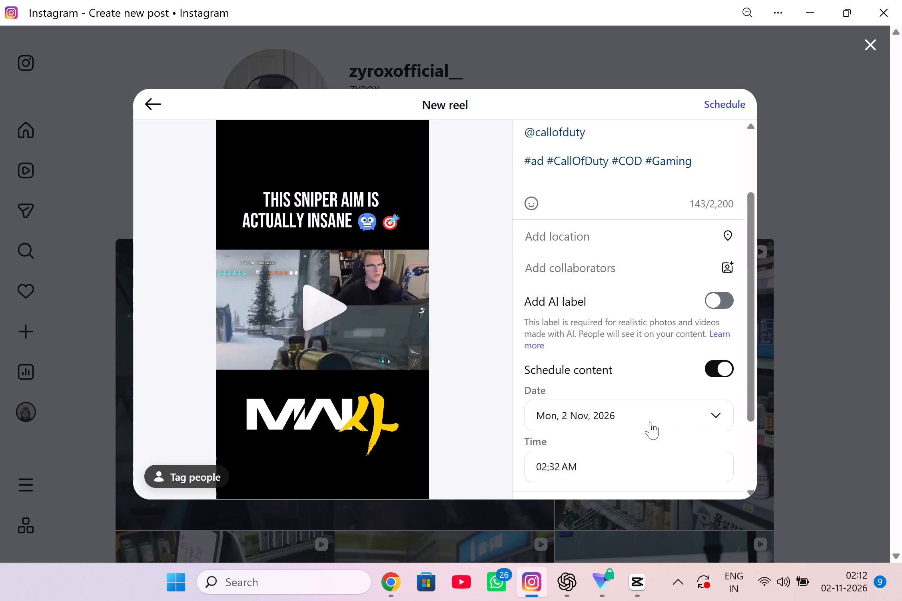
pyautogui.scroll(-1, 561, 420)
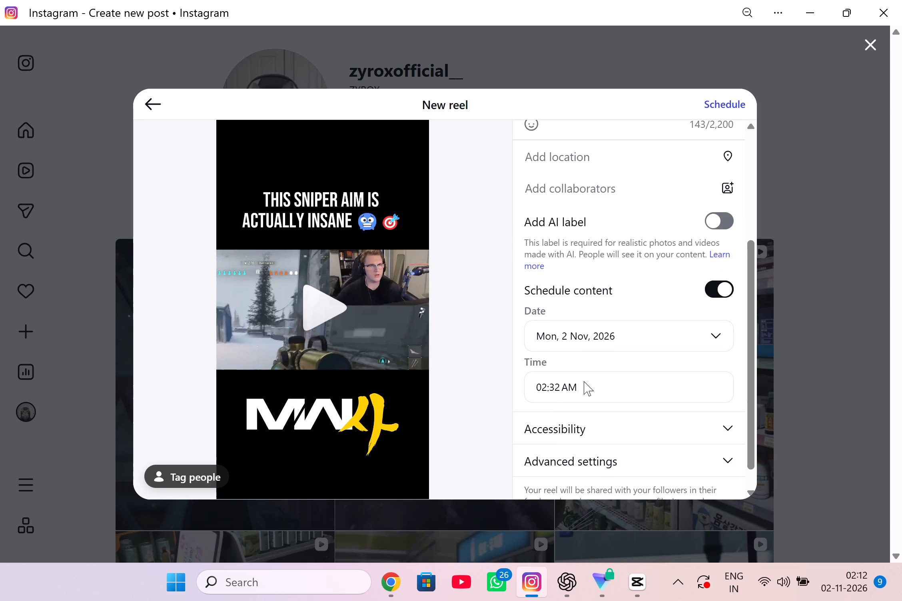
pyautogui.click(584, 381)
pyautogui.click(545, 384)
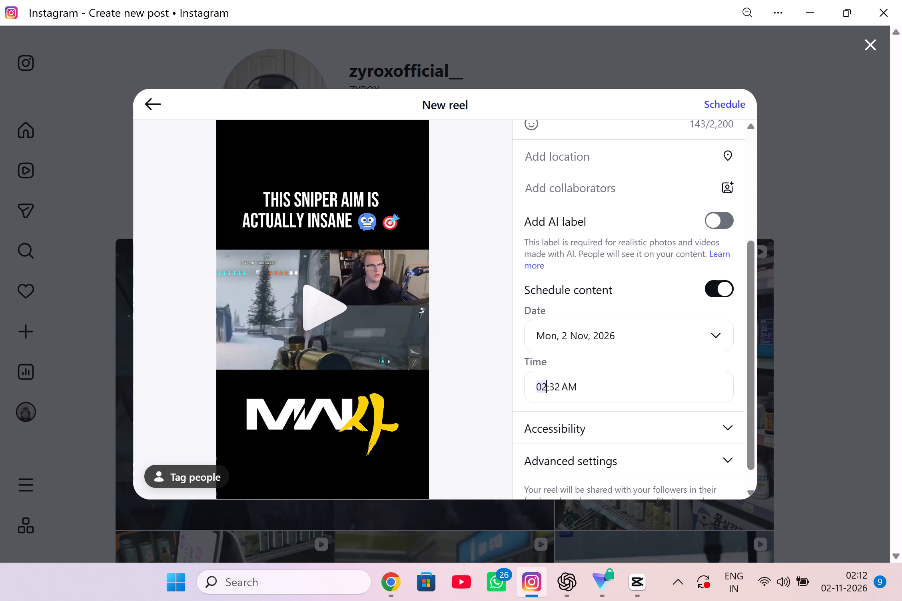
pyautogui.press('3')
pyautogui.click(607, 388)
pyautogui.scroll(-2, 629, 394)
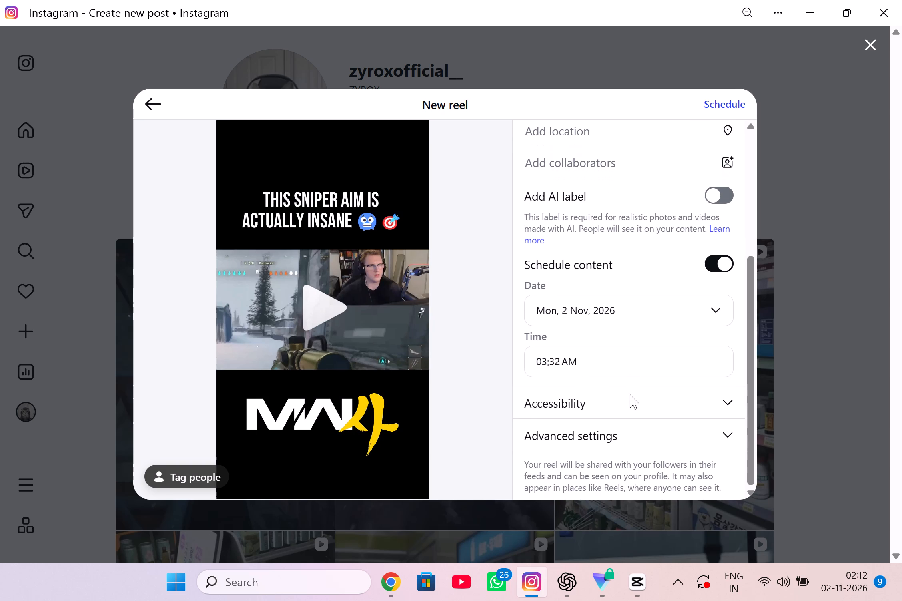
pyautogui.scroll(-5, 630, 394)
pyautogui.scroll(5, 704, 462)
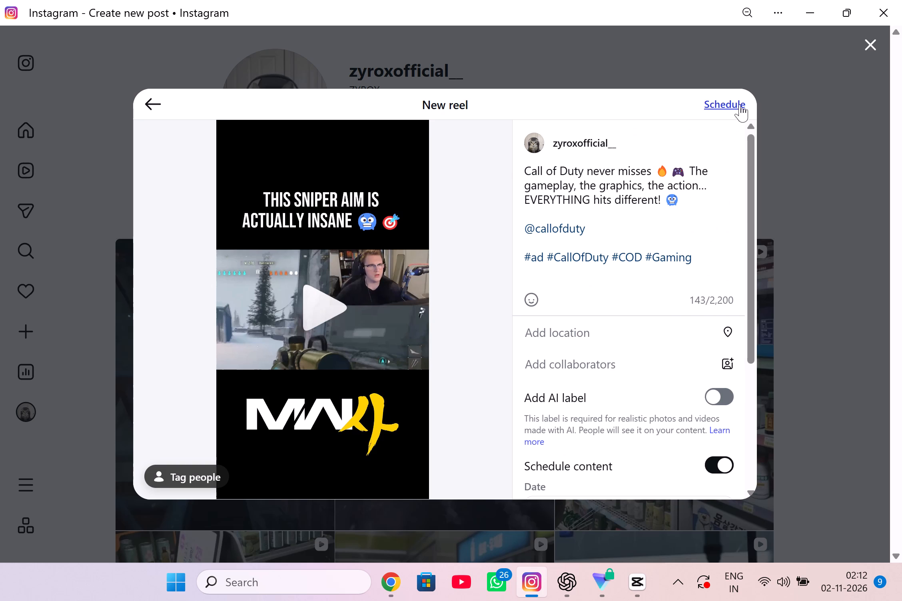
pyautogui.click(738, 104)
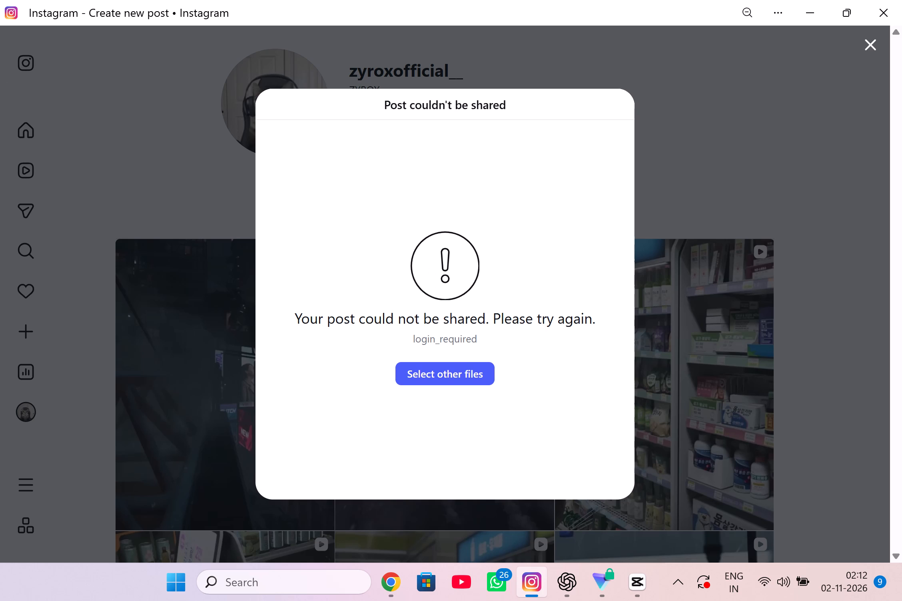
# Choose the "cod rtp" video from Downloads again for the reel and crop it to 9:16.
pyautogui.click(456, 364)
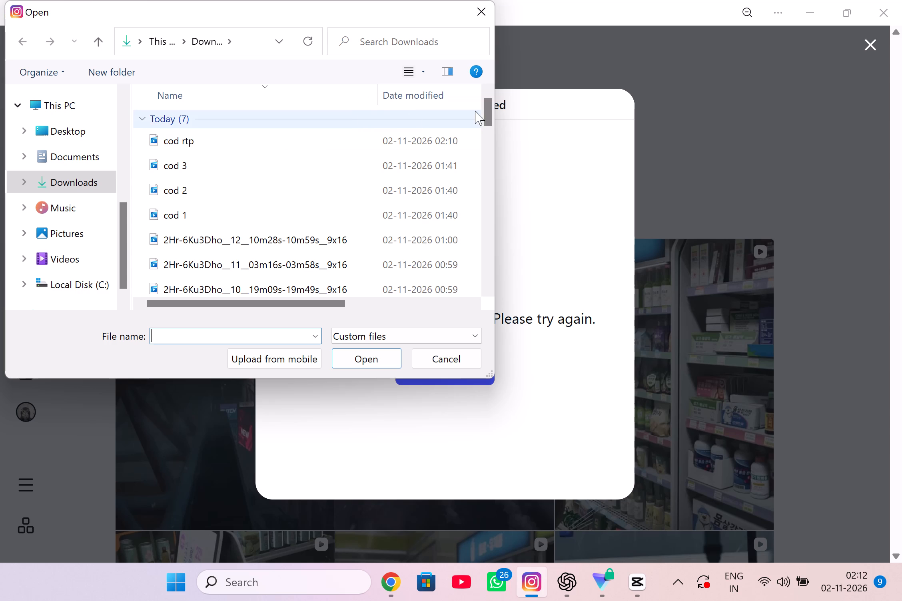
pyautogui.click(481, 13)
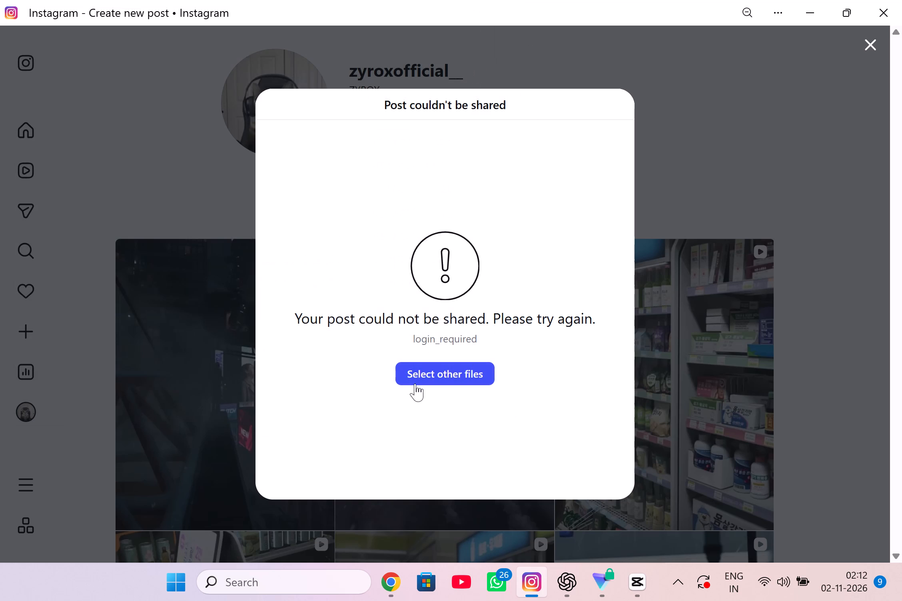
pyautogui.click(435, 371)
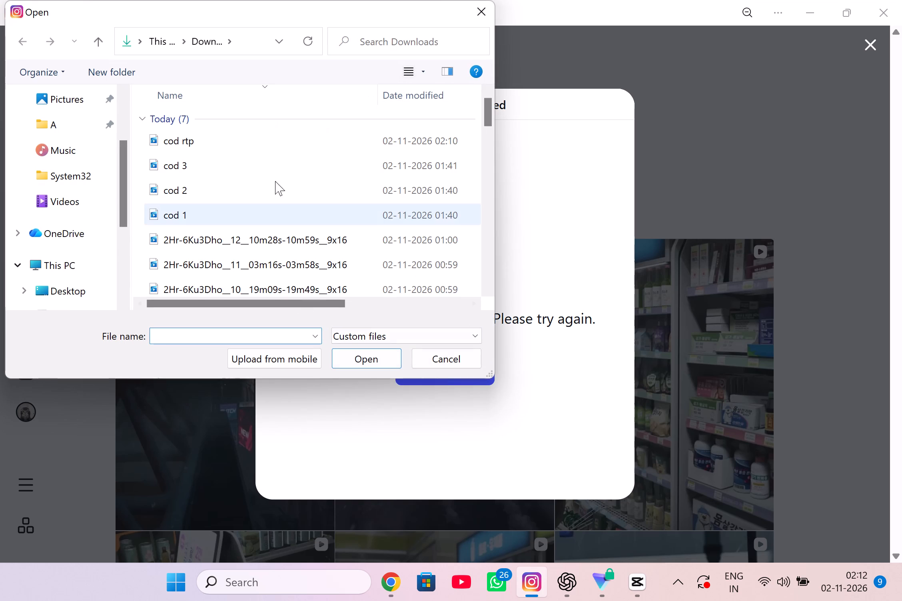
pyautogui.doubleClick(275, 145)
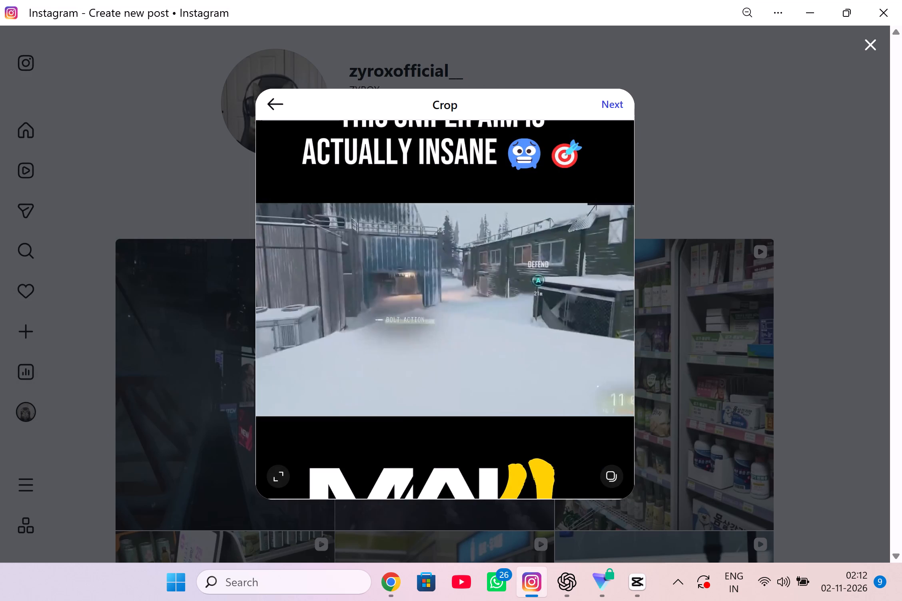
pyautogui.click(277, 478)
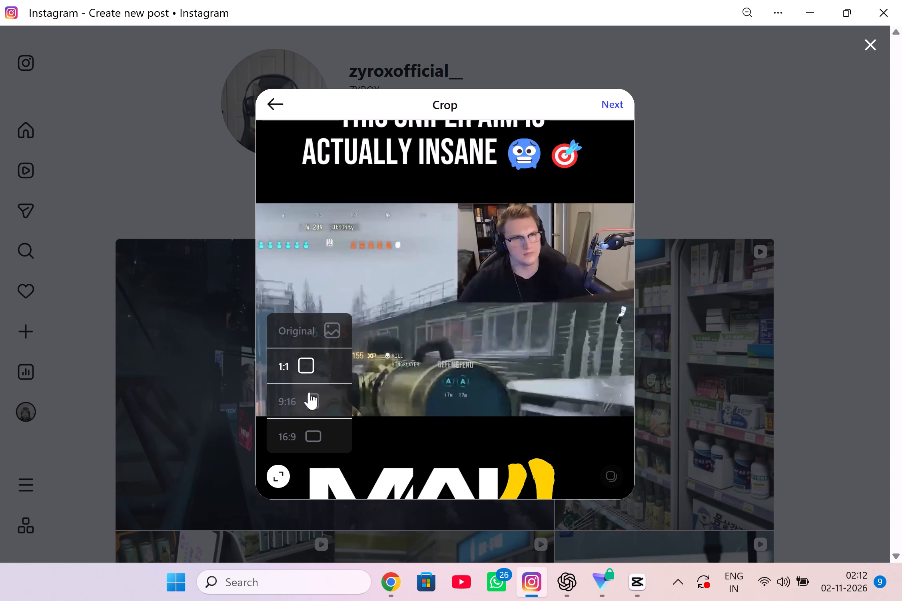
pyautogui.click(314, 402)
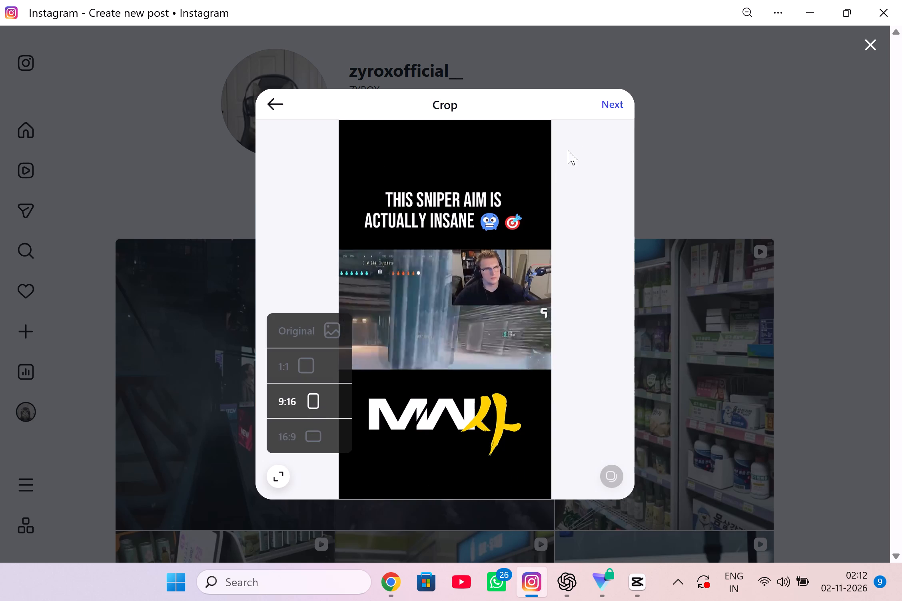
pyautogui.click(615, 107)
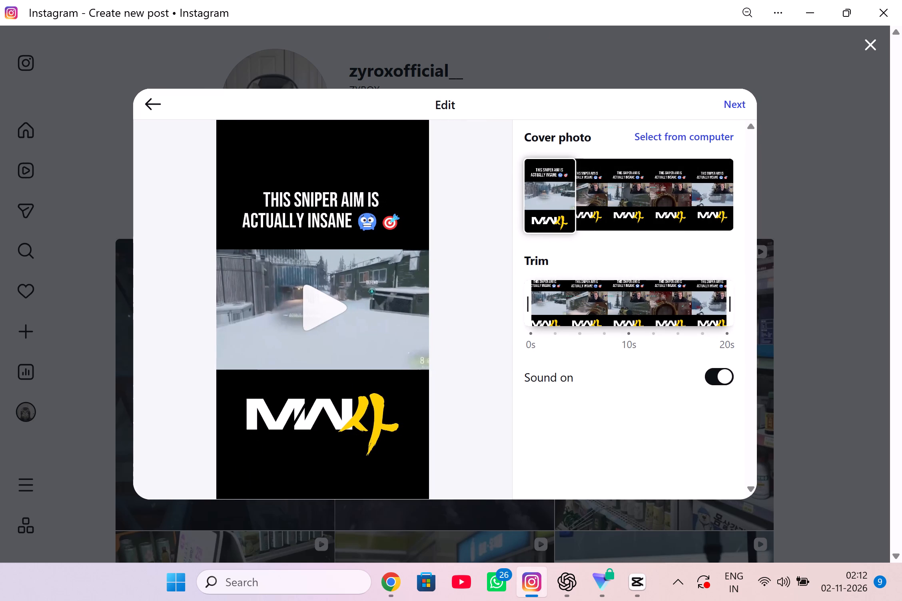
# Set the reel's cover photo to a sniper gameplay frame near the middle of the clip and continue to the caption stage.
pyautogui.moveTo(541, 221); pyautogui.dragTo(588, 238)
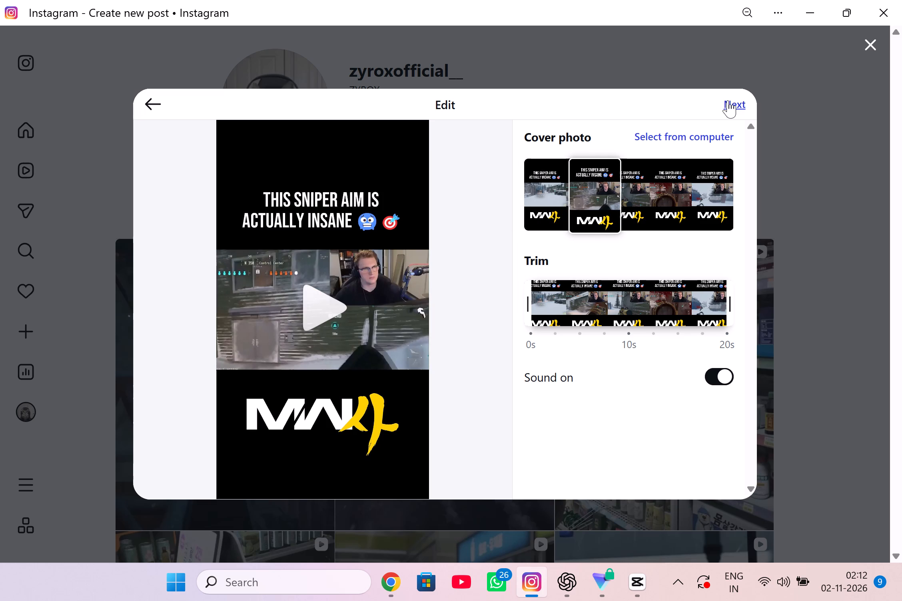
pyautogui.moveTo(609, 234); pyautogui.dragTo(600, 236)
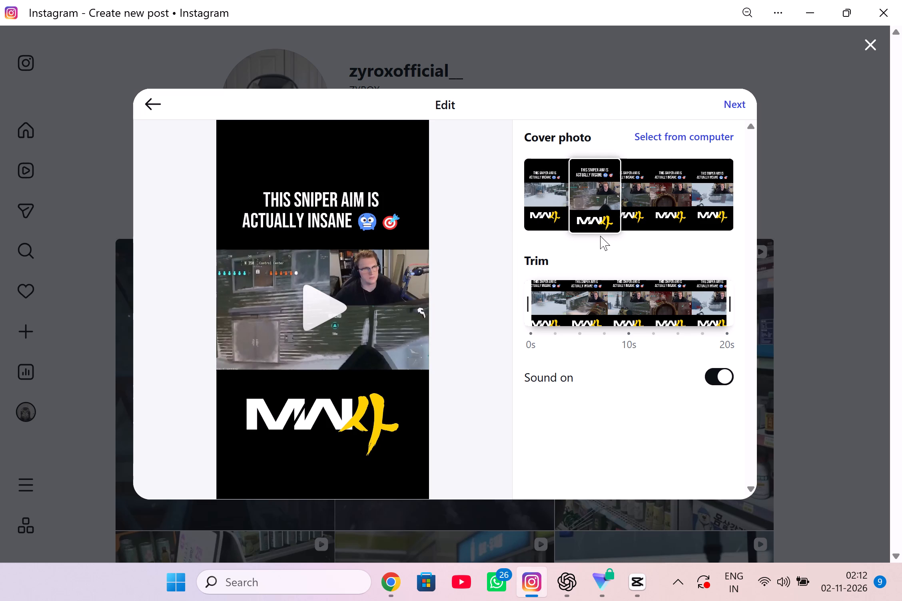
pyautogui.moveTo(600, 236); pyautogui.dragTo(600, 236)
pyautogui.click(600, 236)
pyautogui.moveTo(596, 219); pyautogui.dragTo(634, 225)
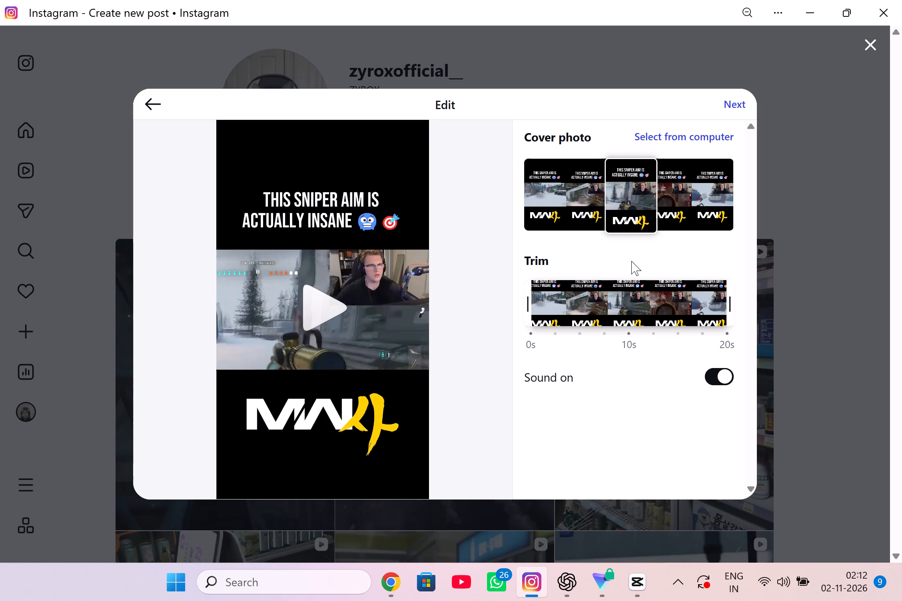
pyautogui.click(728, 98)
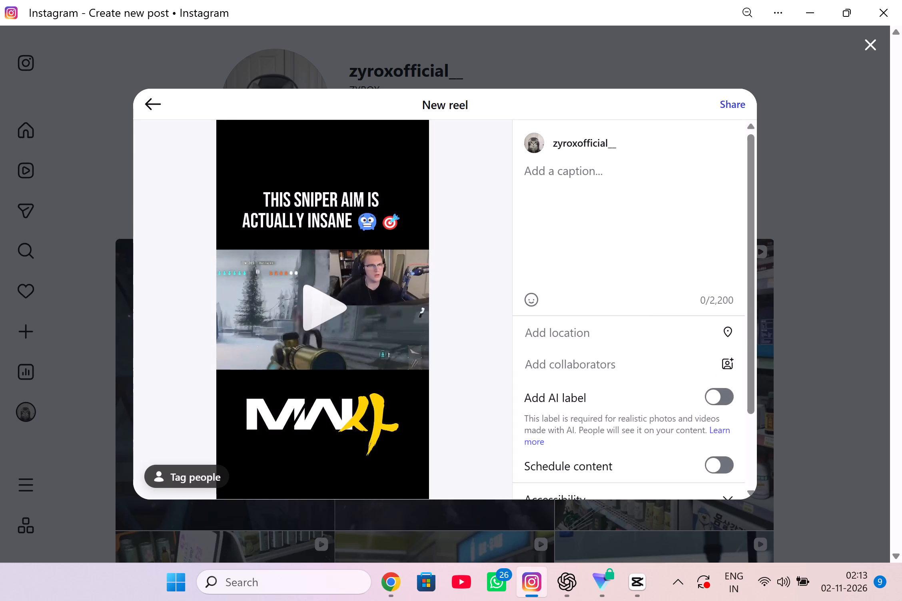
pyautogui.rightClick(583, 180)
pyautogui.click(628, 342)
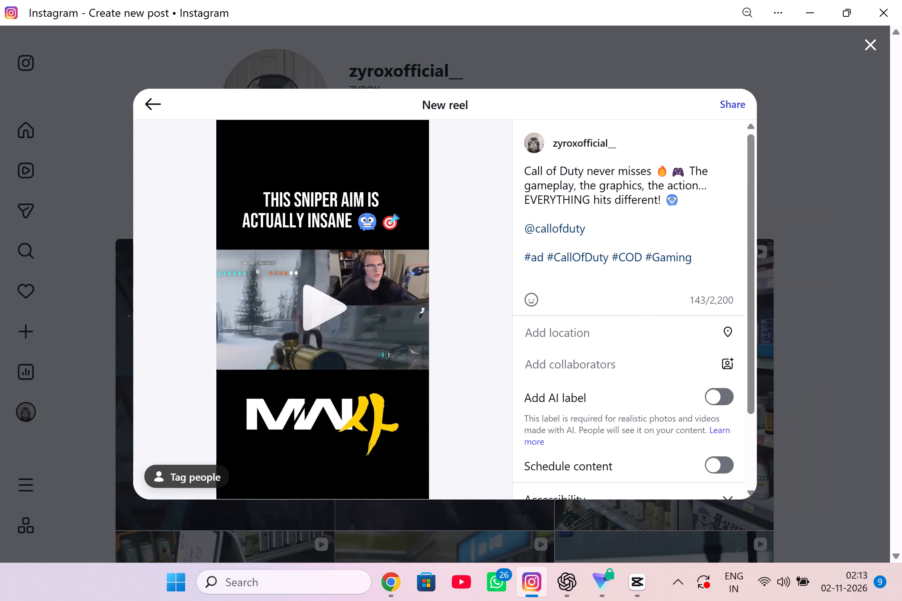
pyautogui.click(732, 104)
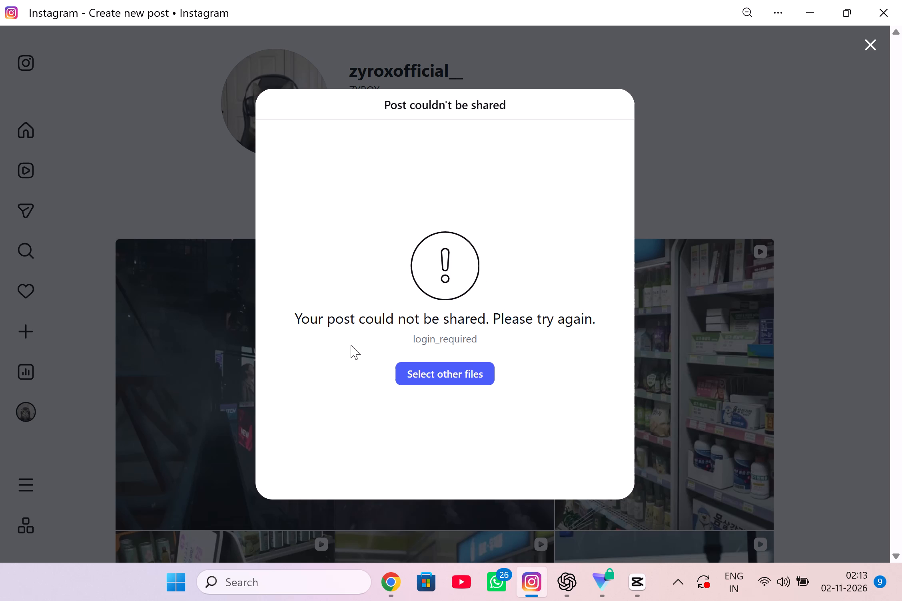
# Dismiss the post dialog and look through the reels on the zyroxofficial__ profile.
pyautogui.click(180, 185)
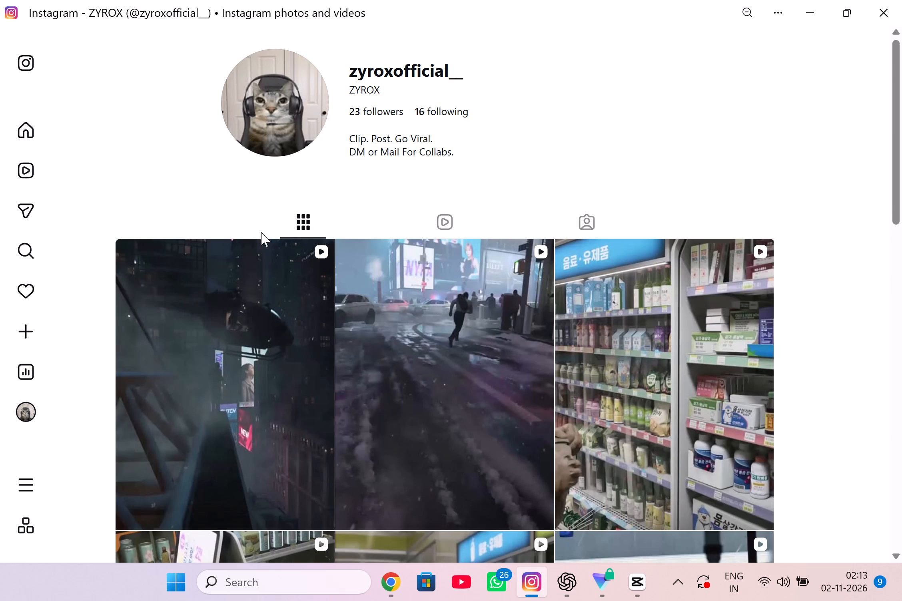
pyautogui.click(446, 212)
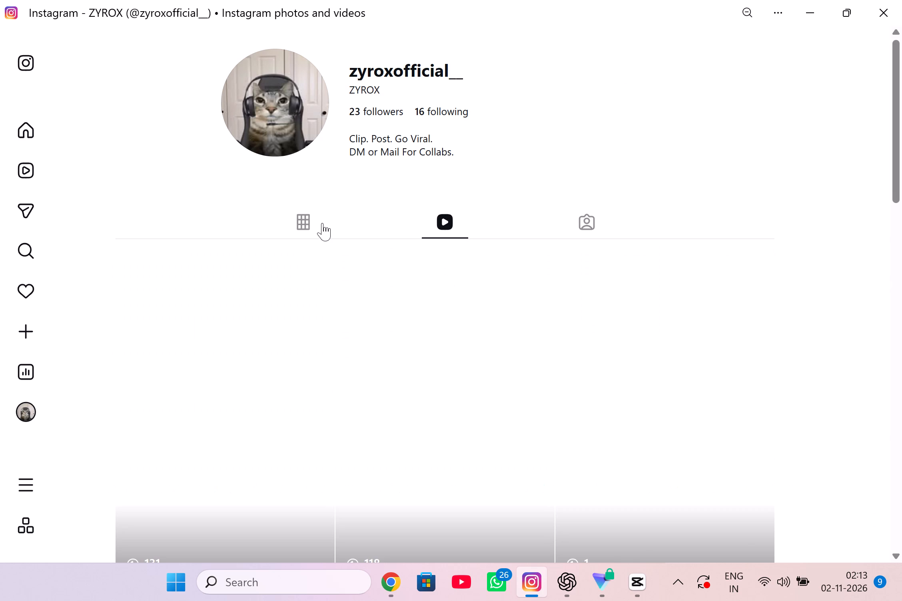
pyautogui.scroll(-15, 322, 223)
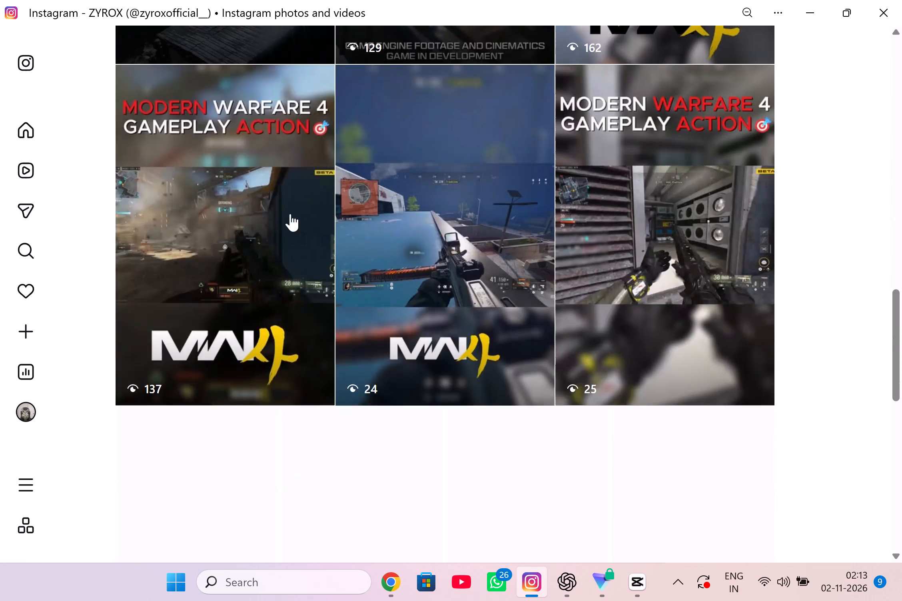
pyautogui.scroll(19, 285, 213)
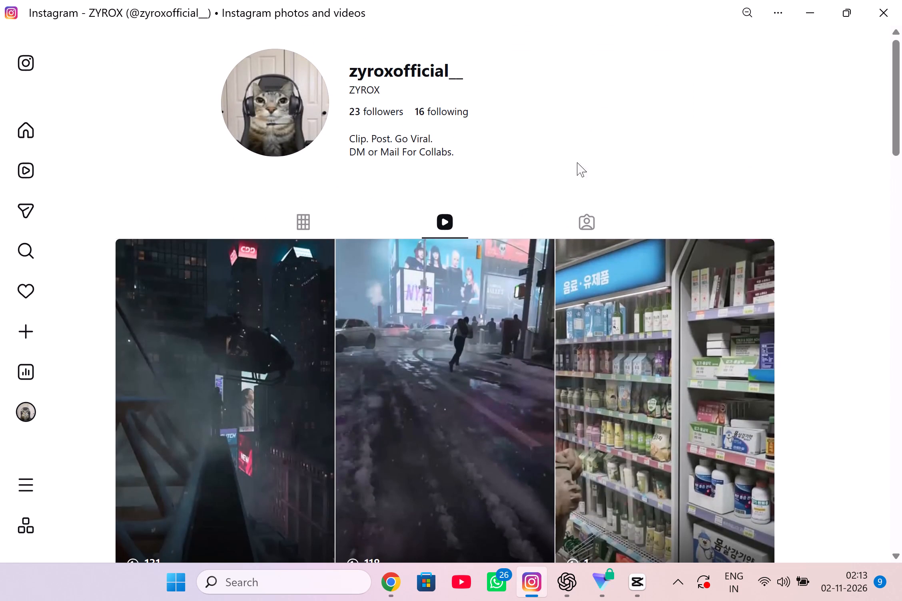
# Close Instagram, refresh the desktop, and relaunch Instagram logged in as zyroxofficial__ with the login info saved.
pyautogui.click(892, 2)
pyautogui.rightClick(468, 206)
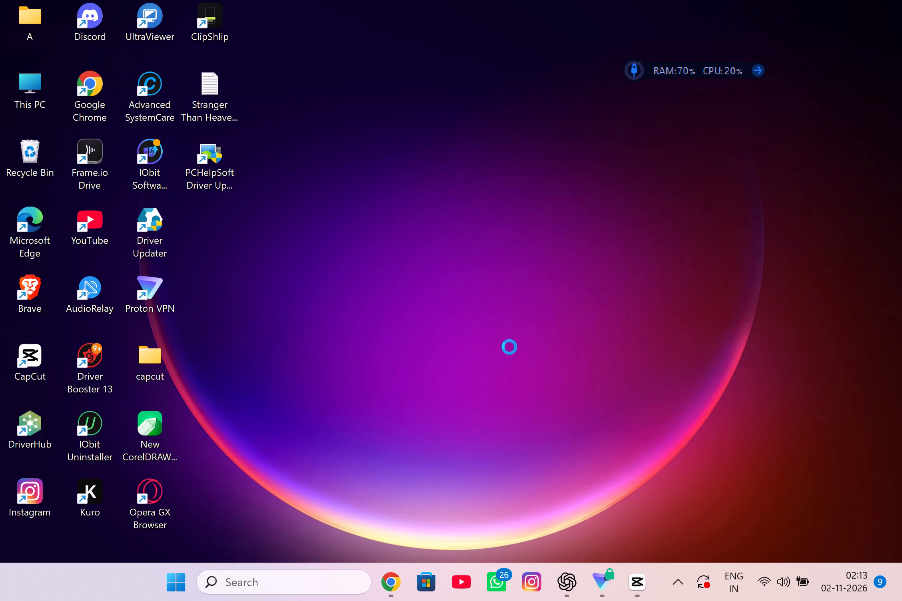
pyautogui.click(505, 275)
pyautogui.rightClick(452, 257)
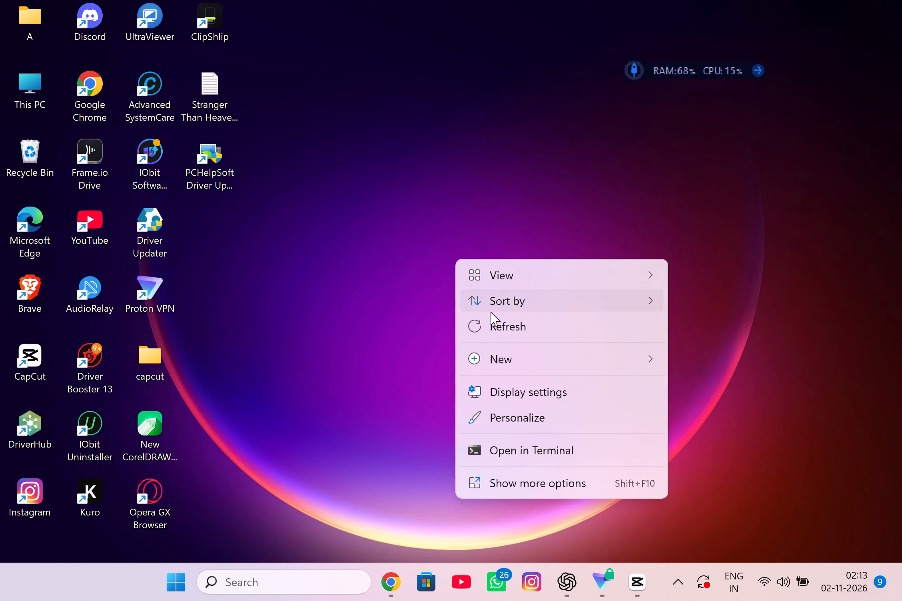
pyautogui.click(497, 325)
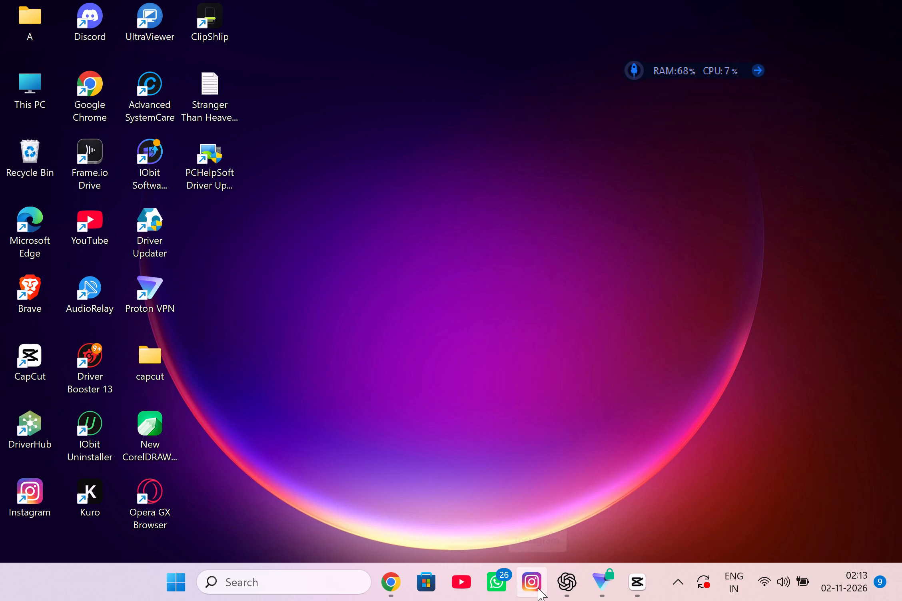
pyautogui.click(533, 585)
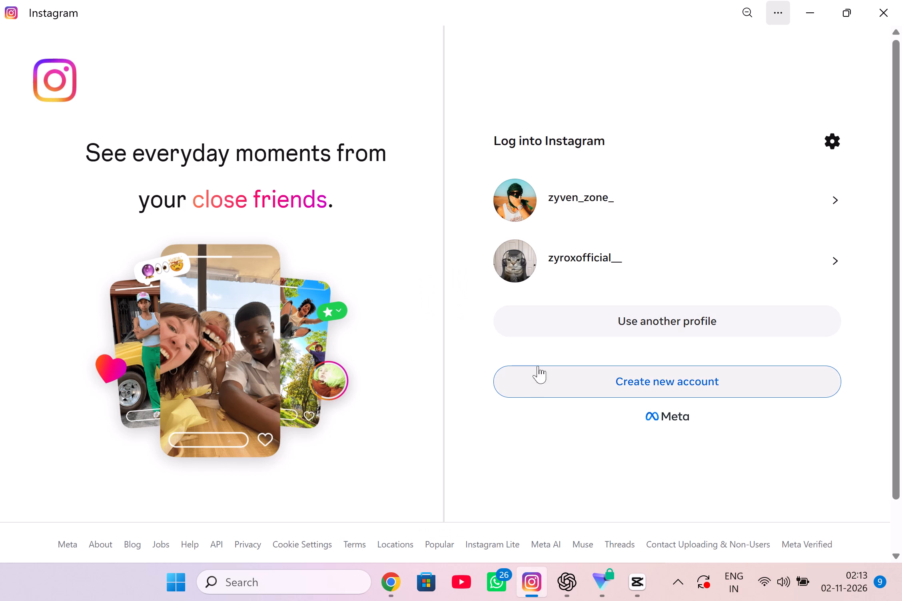
pyautogui.click(566, 261)
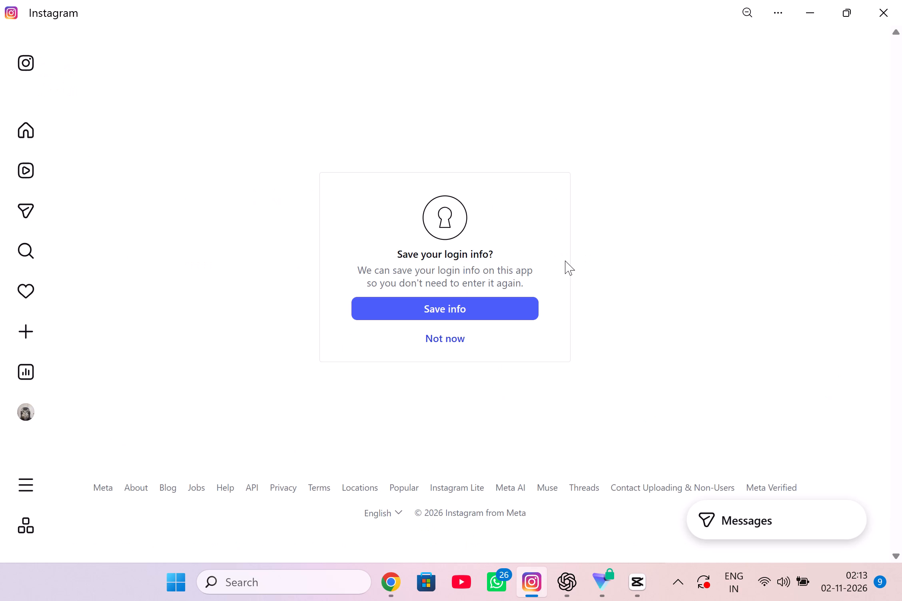
pyautogui.click(482, 314)
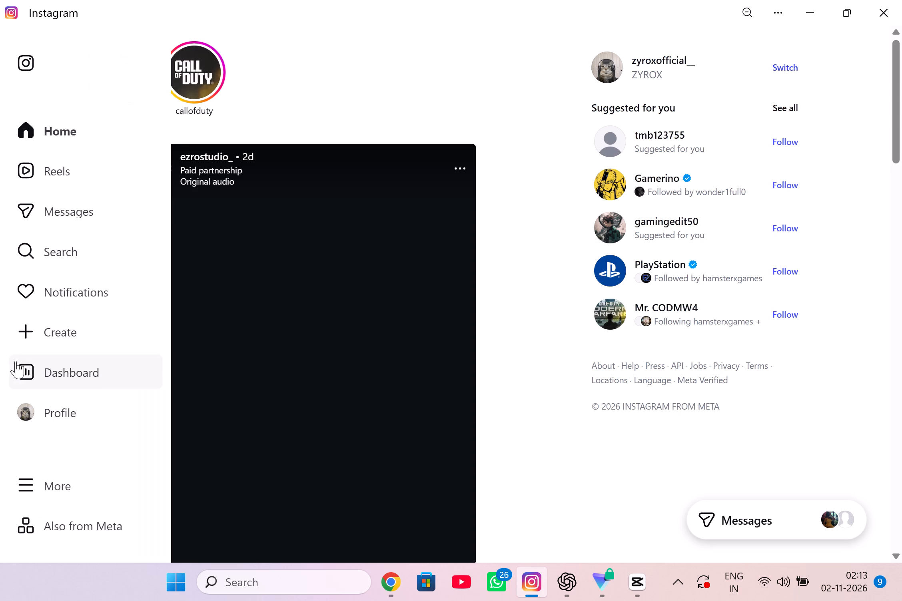
# Start a new Instagram post with the cod rtp video from Downloads, crop it to 9:16 and continue to the editing stage.
pyautogui.click(31, 332)
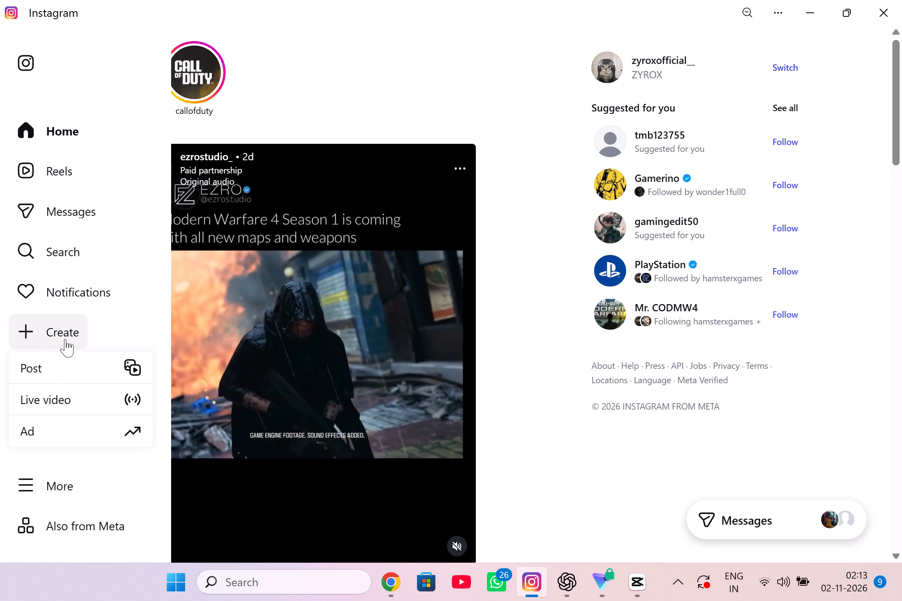
pyautogui.click(128, 365)
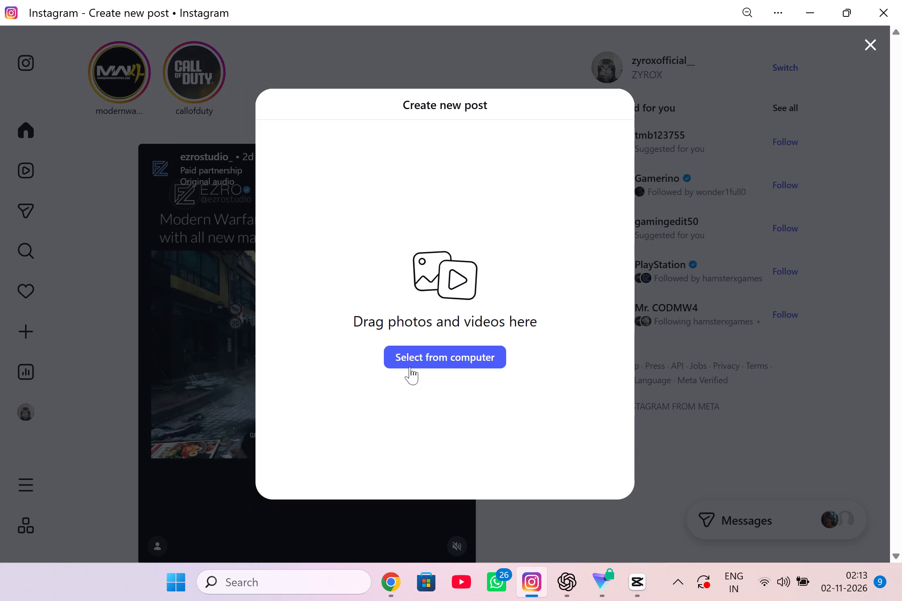
pyautogui.click(421, 359)
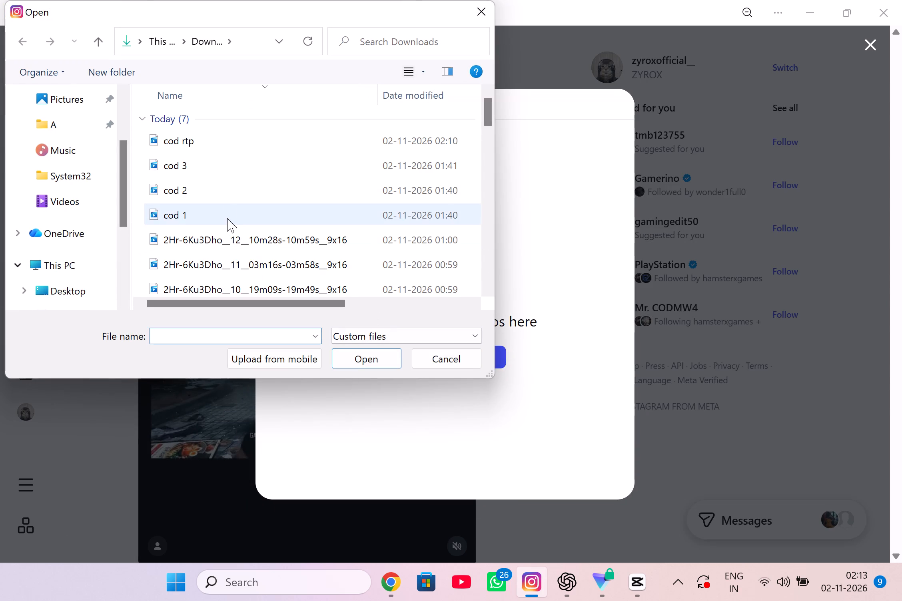
pyautogui.doubleClick(225, 148)
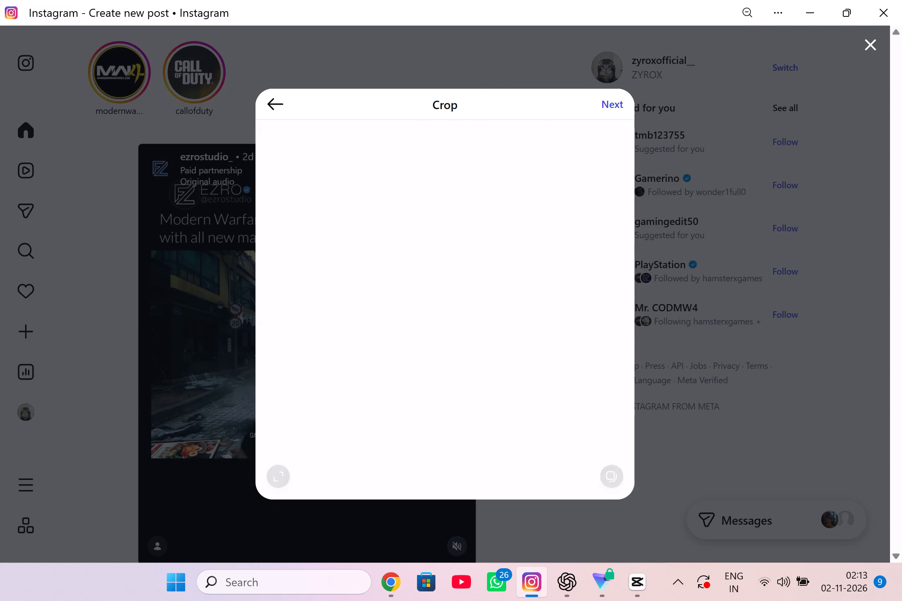
pyautogui.click(277, 474)
pyautogui.click(317, 398)
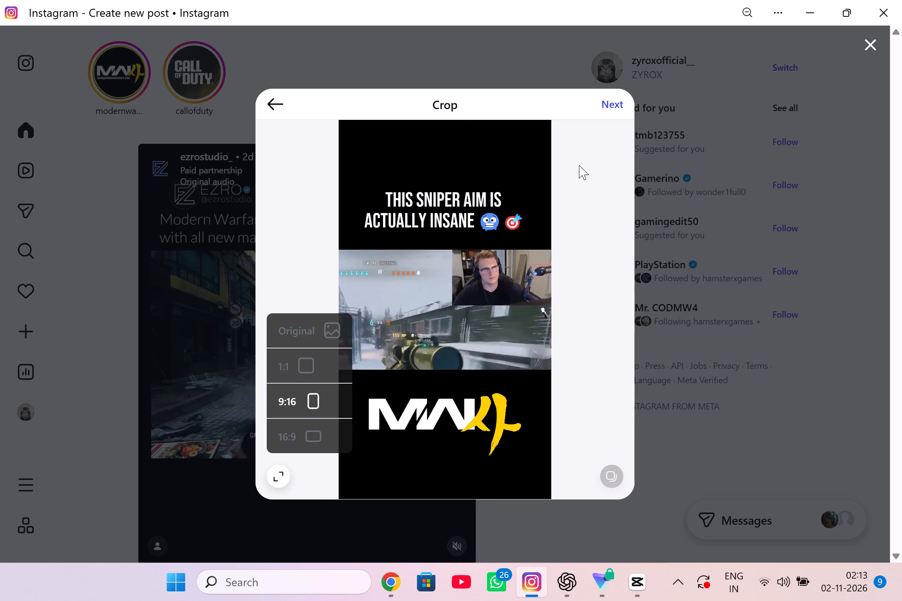
pyautogui.click(614, 95)
pyautogui.click(614, 100)
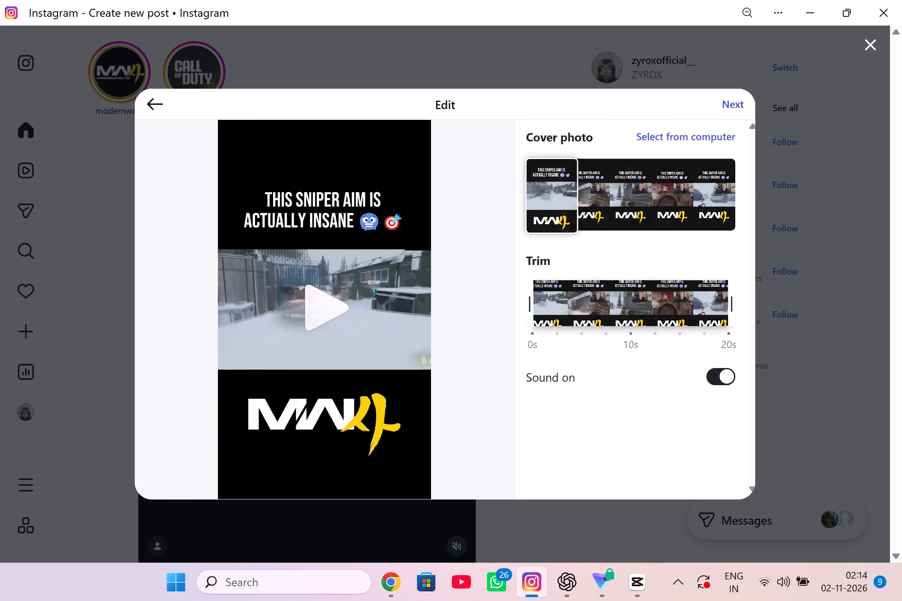
# Set the reel's cover photo to the sniper gameplay frame at the middle of the clip and continue to the caption stage.
pyautogui.moveTo(567, 226); pyautogui.dragTo(649, 234)
pyautogui.click(730, 107)
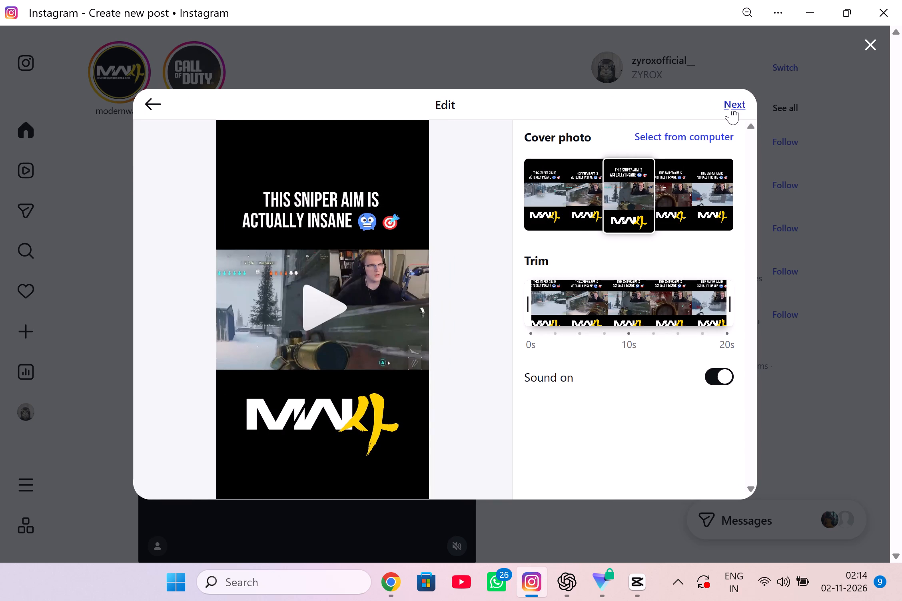
# Paste the copied caption into the new reel and share it.
pyautogui.rightClick(573, 175)
pyautogui.click(621, 327)
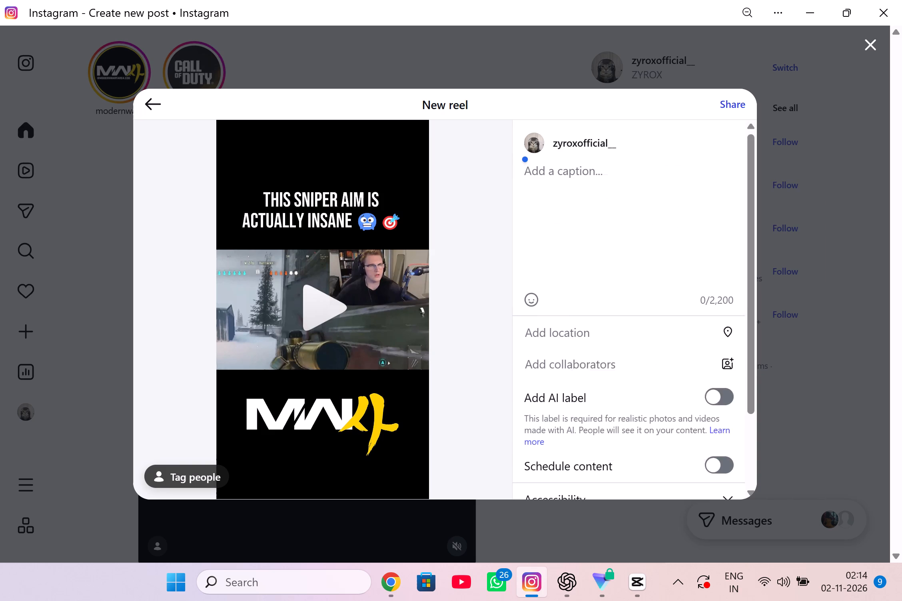
pyautogui.click(721, 103)
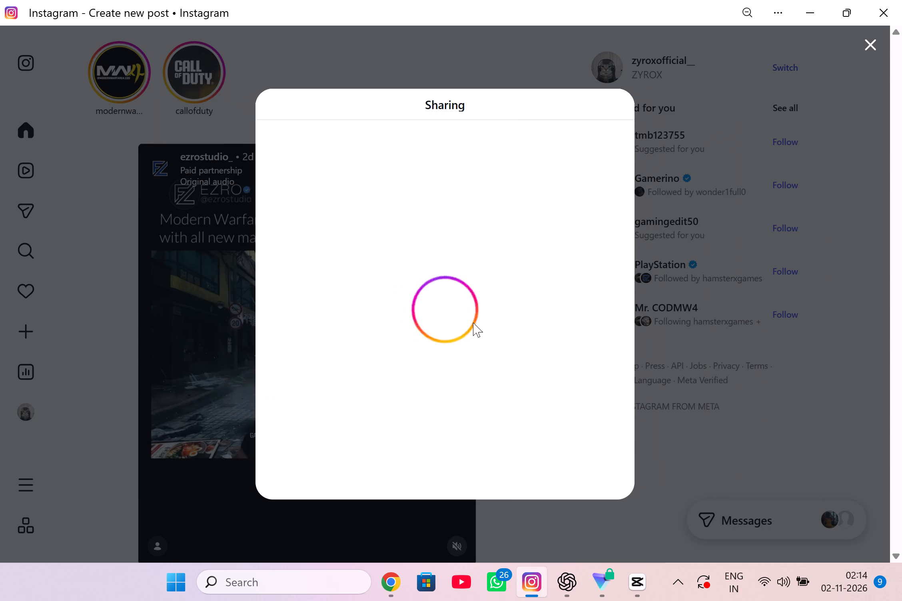
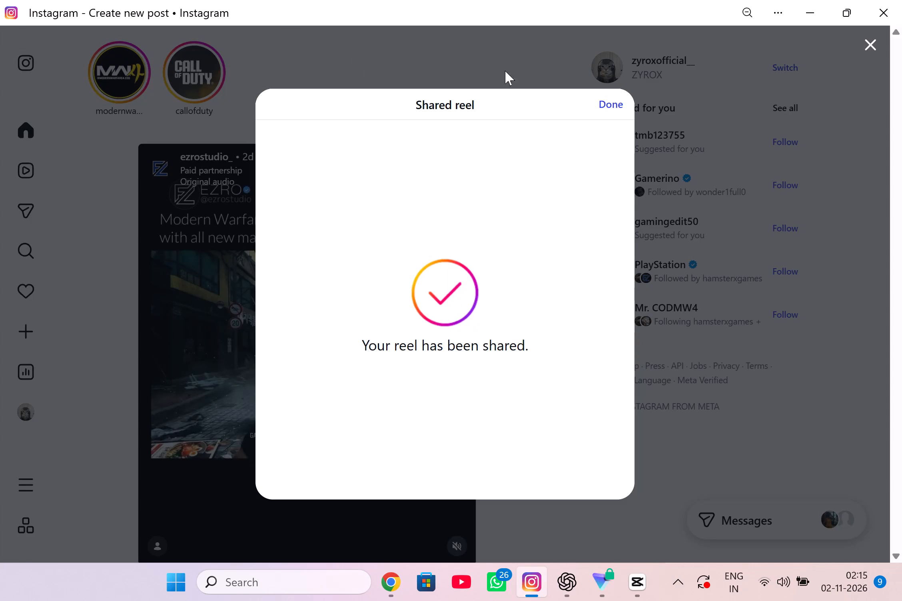
# Finish the shared-reel dialog and close the Instagram window.
pyautogui.click(614, 104)
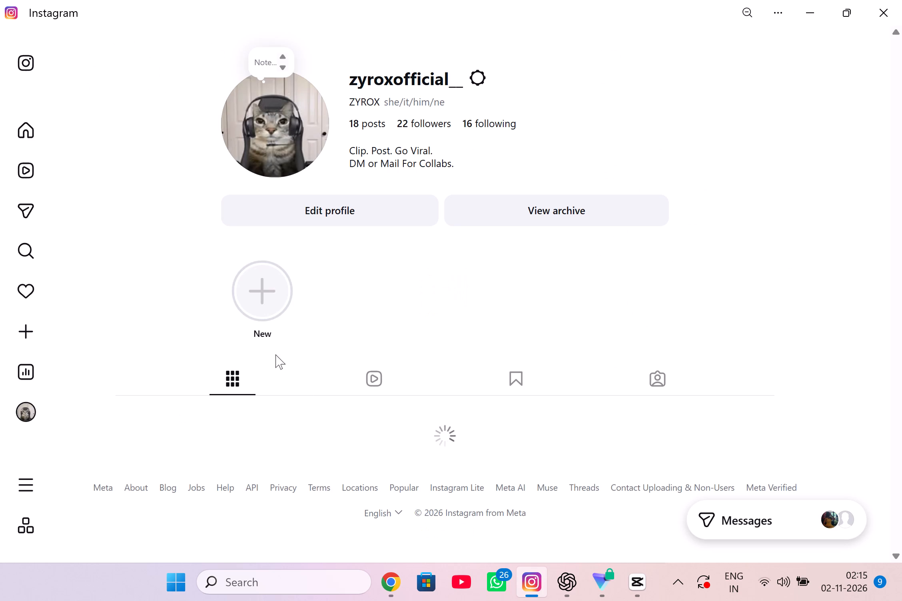
pyautogui.click(881, 0)
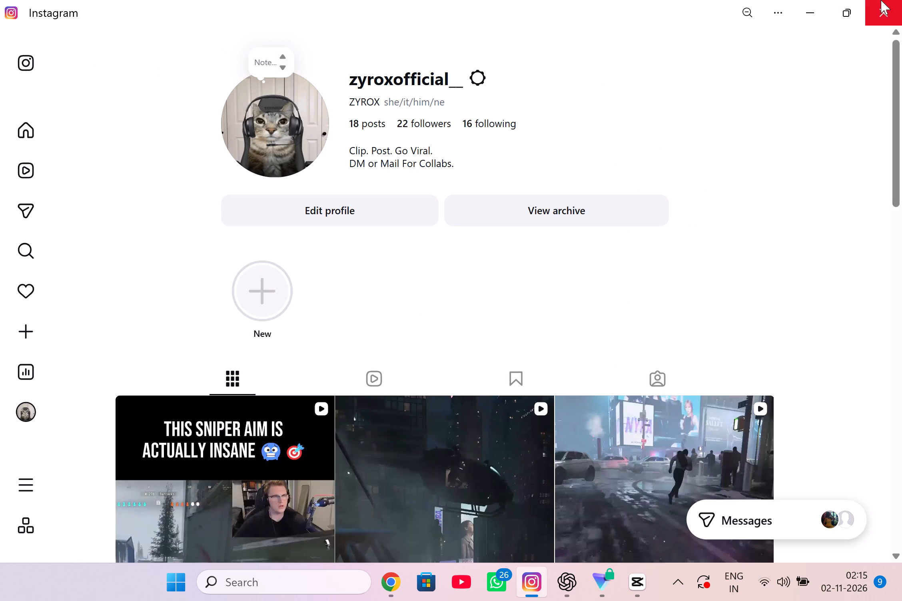
# Refresh the desktop and launch Kuro from its desktop shortcut.
pyautogui.moveTo(358, 225); pyautogui.dragTo(364, 225, button='right')
pyautogui.click(463, 295)
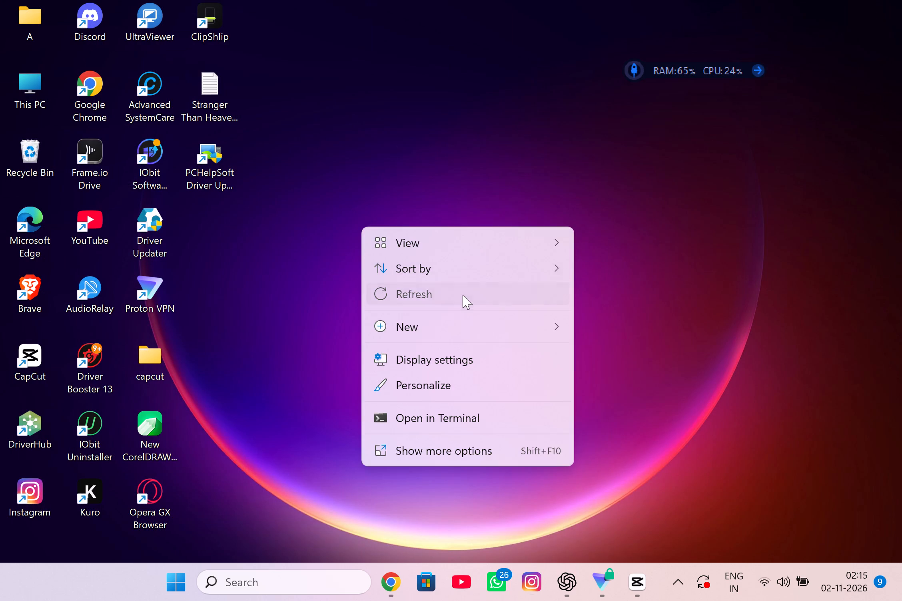
pyautogui.rightClick(93, 497)
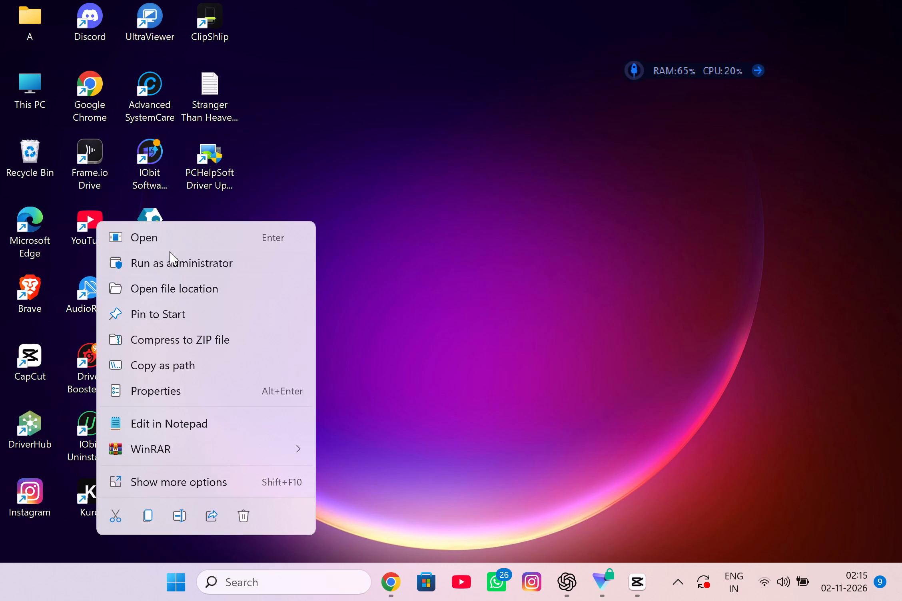
pyautogui.click(172, 241)
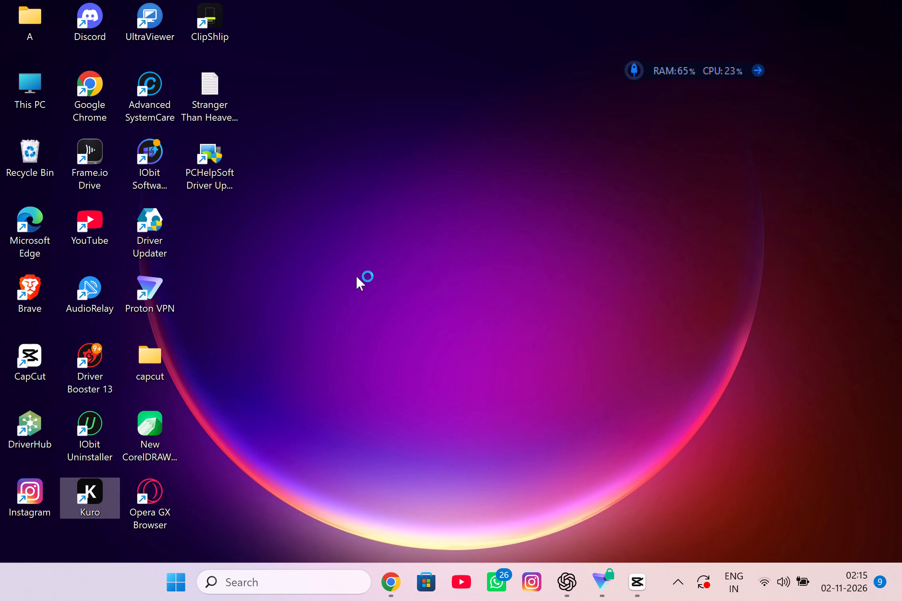